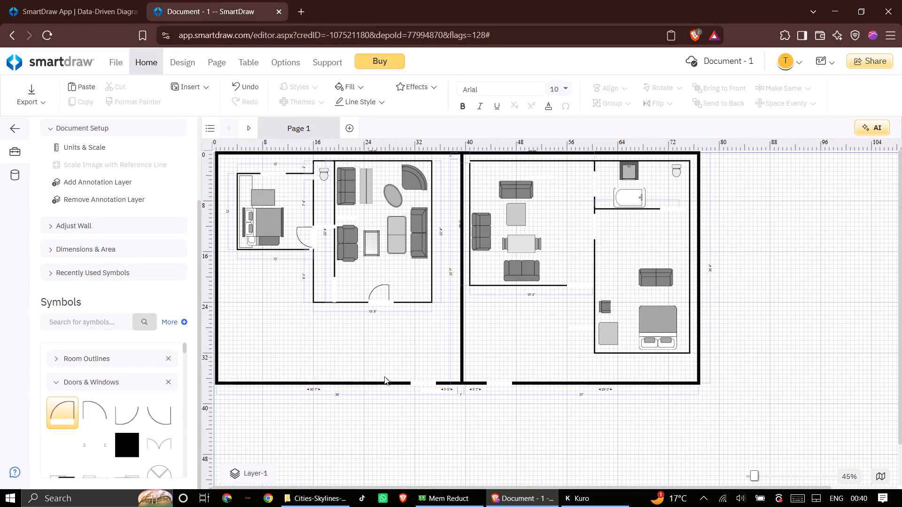
Copy the door in the left unit's bottom room wall and try to paste it at the right living room's bottom-wall opening.
click(373, 299)
right_click(375, 299)
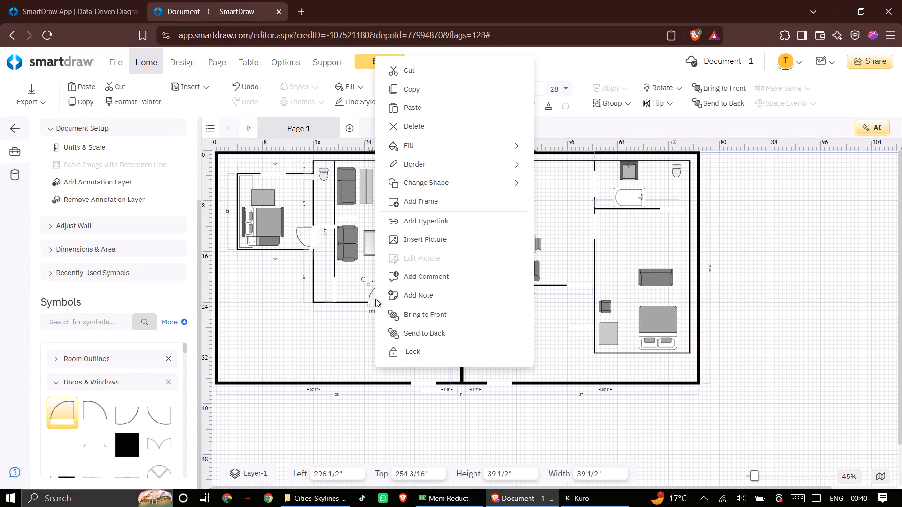
click(412, 90)
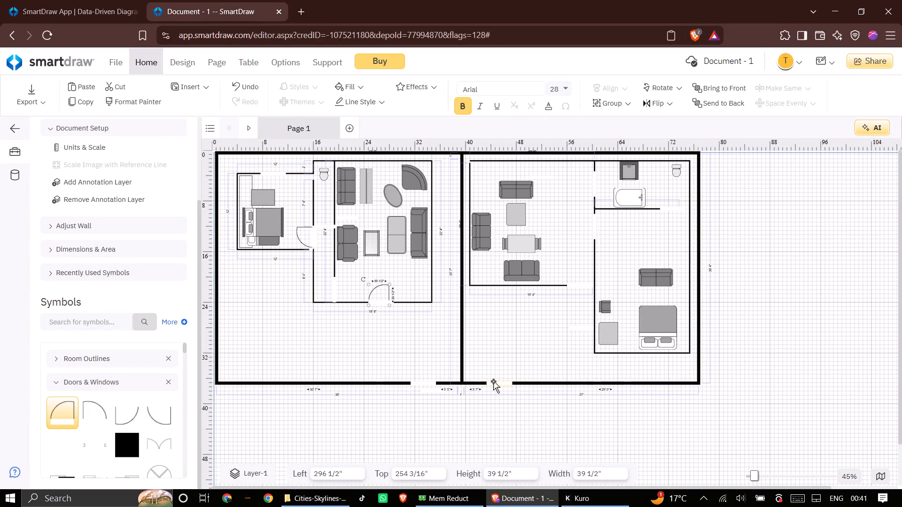
click(493, 381)
right_click(493, 381)
click(482, 329)
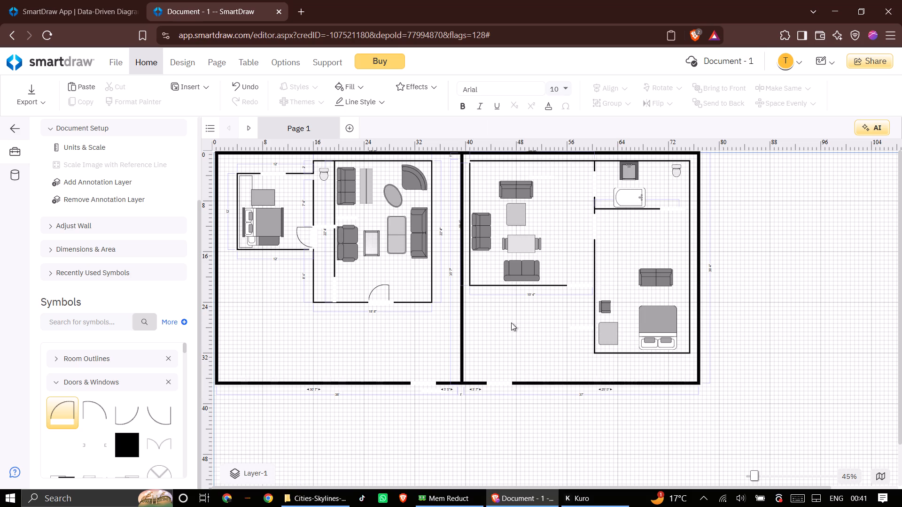
click(576, 283)
right_click(576, 283)
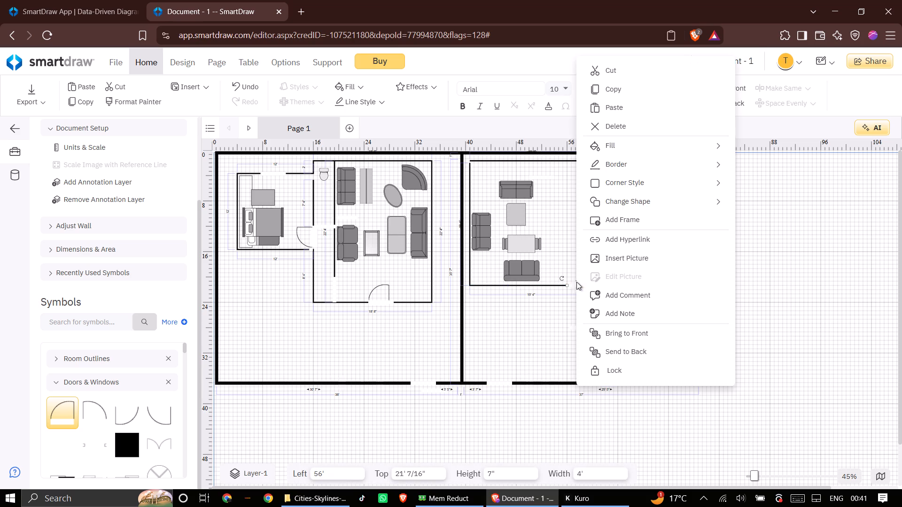
double_click(610, 99)
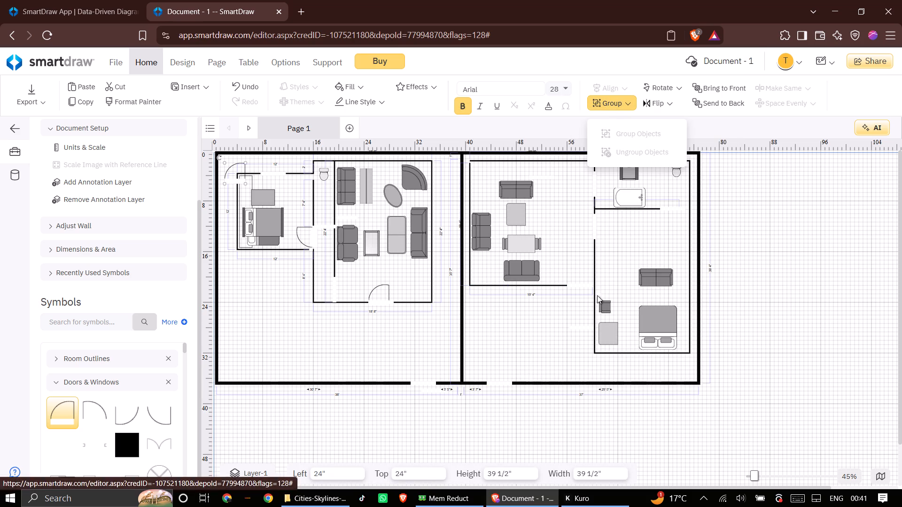
click(570, 288)
Copy the left unit's bottom-wall door again and place the copy in the opening in the right living room's bottom wall.
click(377, 297)
right_click(377, 297)
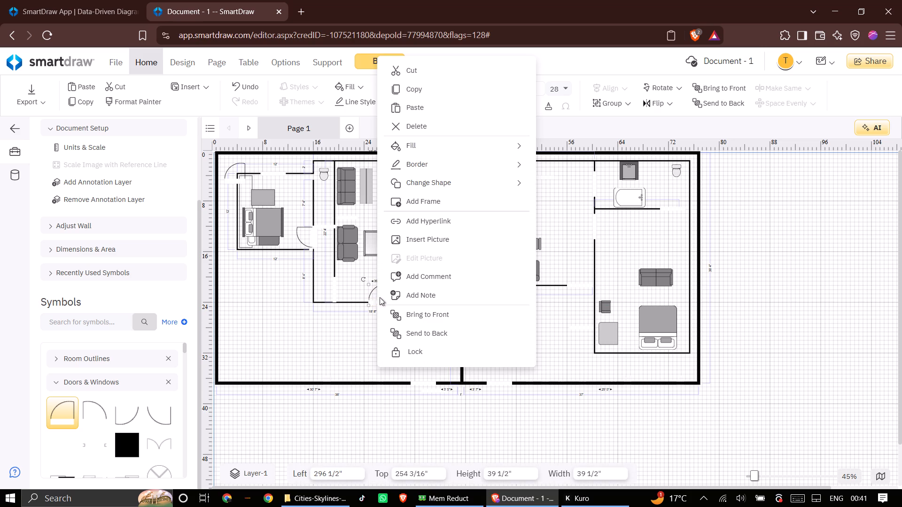
click(415, 93)
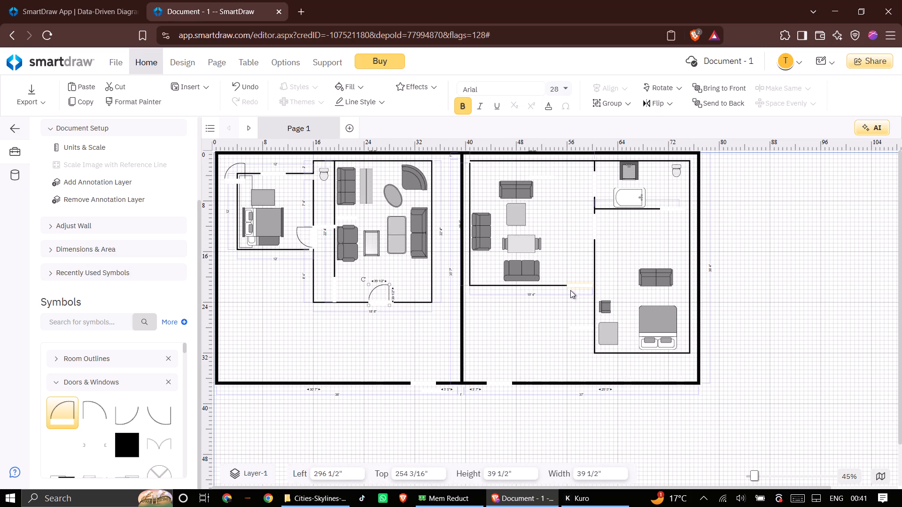
right_click(575, 285)
click(575, 287)
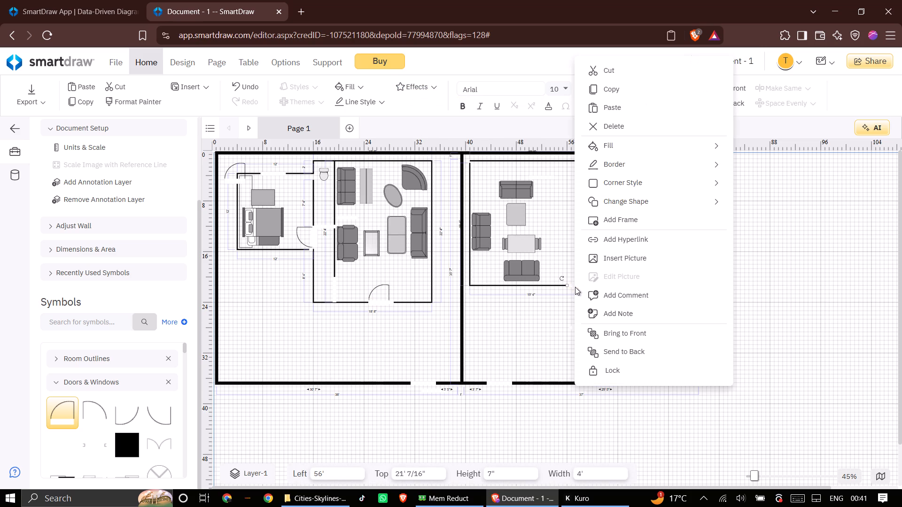
right_click(575, 282)
click(602, 300)
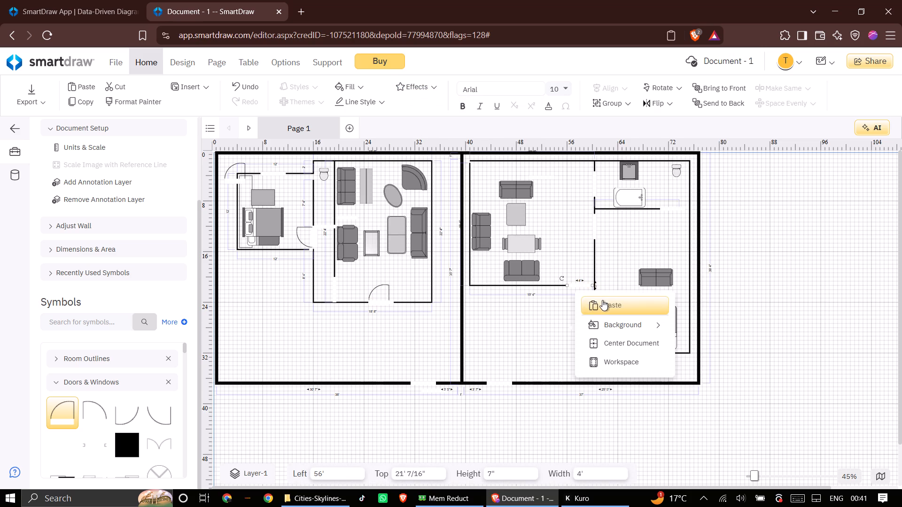
drag(584, 289, 577, 279)
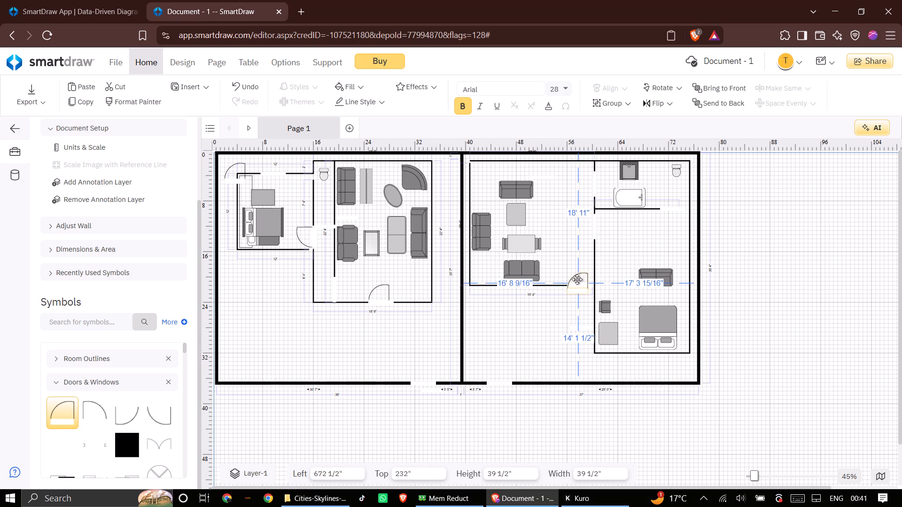
drag(577, 279, 577, 277)
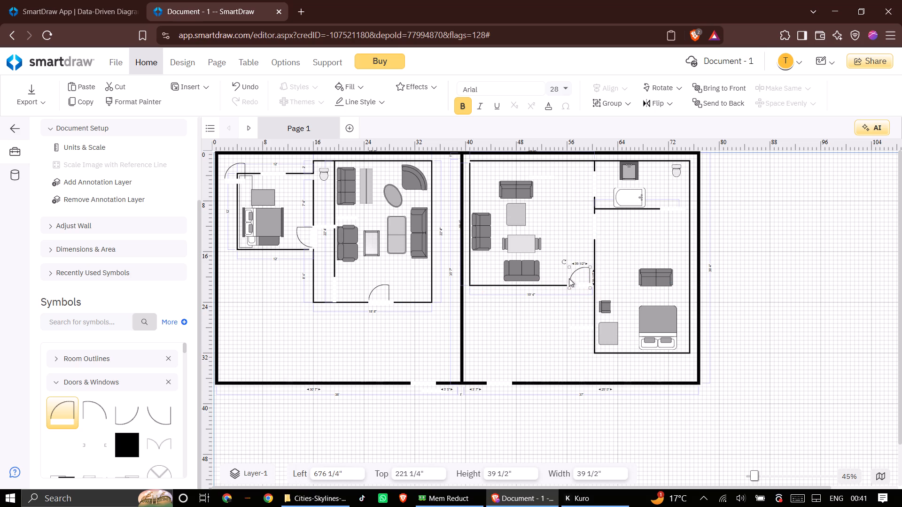
Enlarge the right living room's door to about 43 3/4" and align it with the wall opening.
click(569, 289)
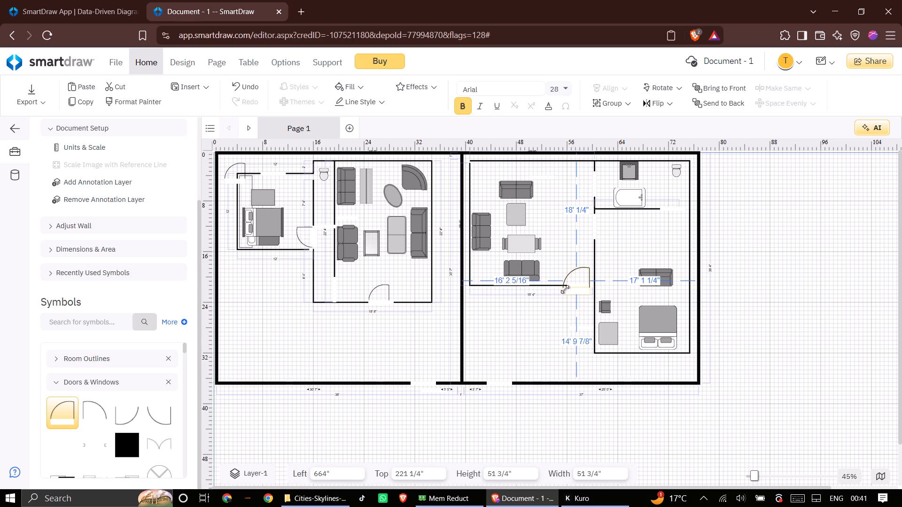
click(576, 279)
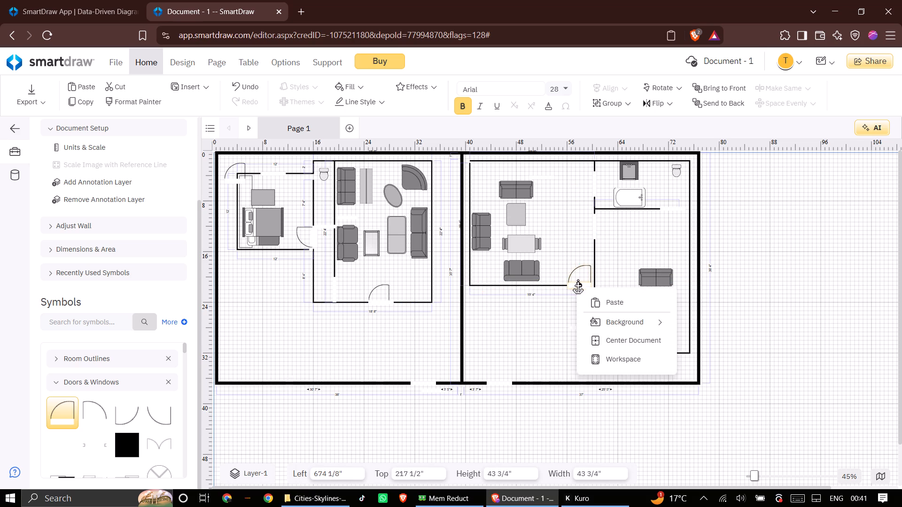
drag(577, 273, 578, 280)
click(511, 319)
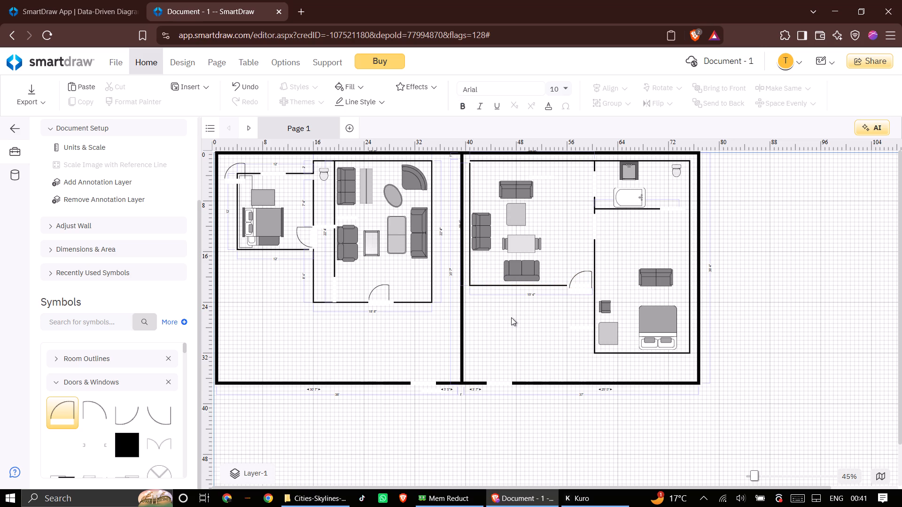
Paste another door, rotate it to 270°, and fit it into the opening in the right unit bathroom's left wall.
right_click(587, 179)
click(604, 204)
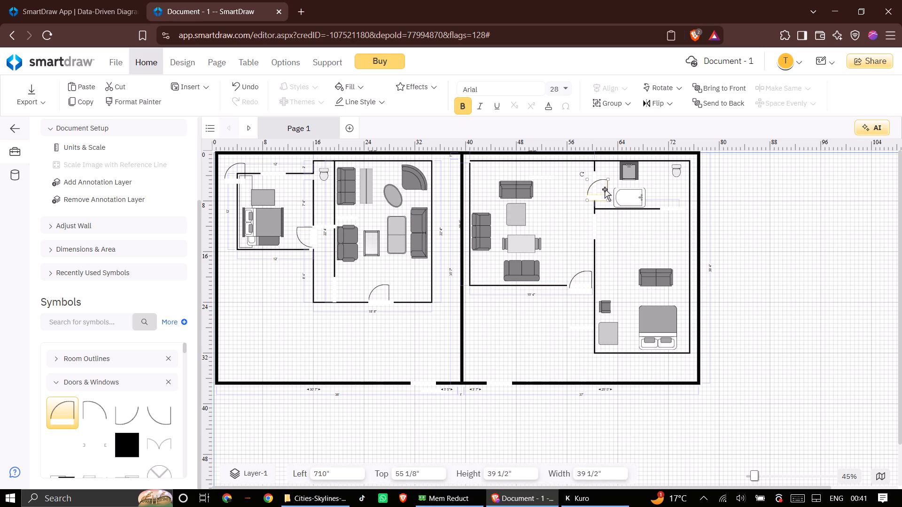
drag(602, 189, 591, 184)
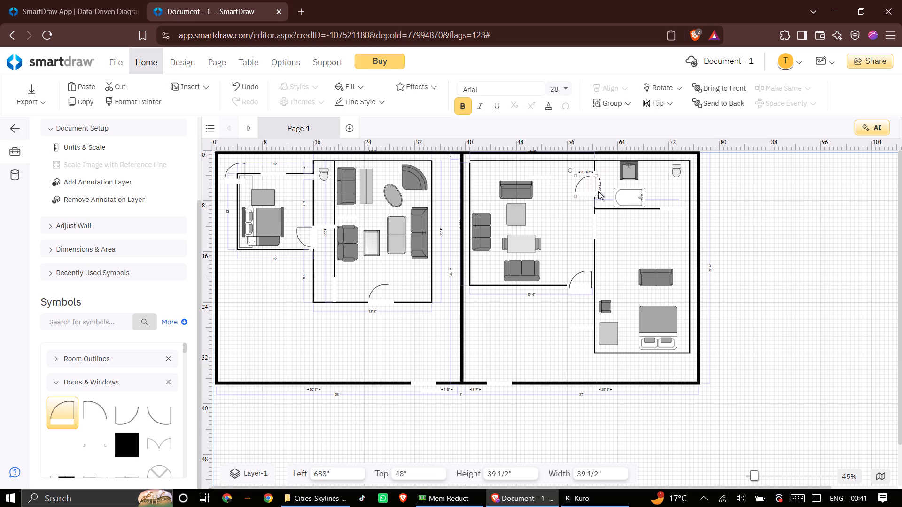
drag(568, 173, 599, 169)
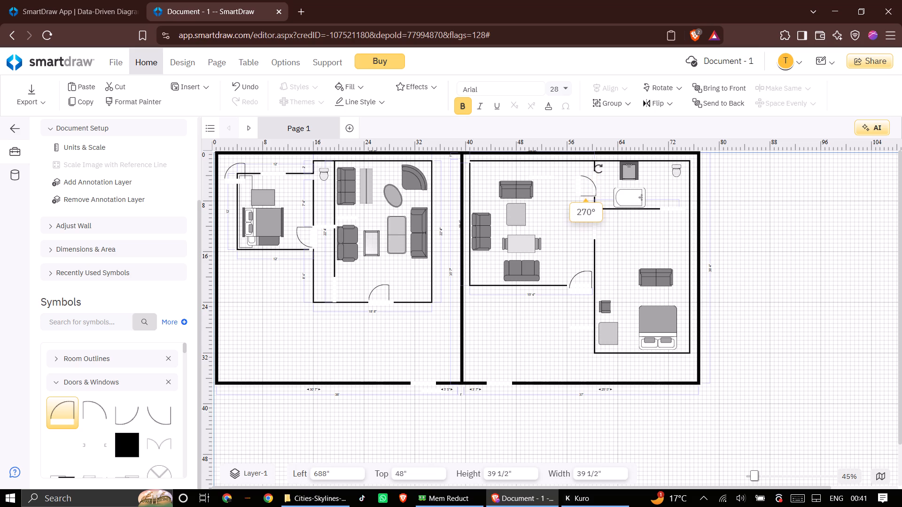
drag(599, 169, 598, 170)
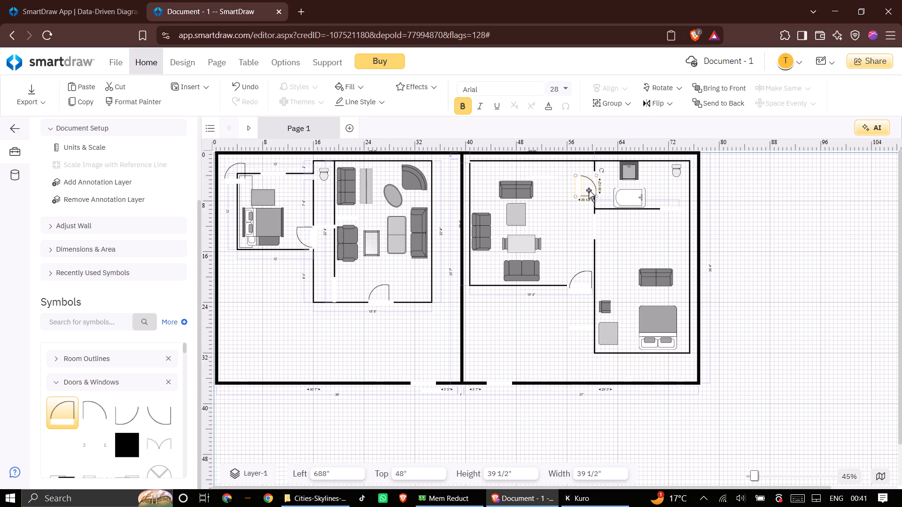
drag(589, 190, 601, 187)
click(564, 192)
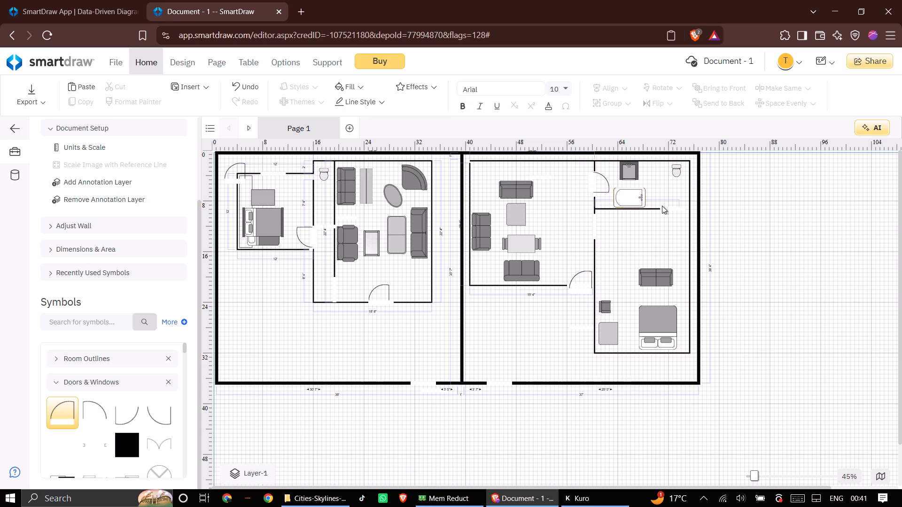
Paste a door copy into the opening in the right unit bathroom's bottom wall, beside the bathtub.
click(668, 207)
right_click(668, 207)
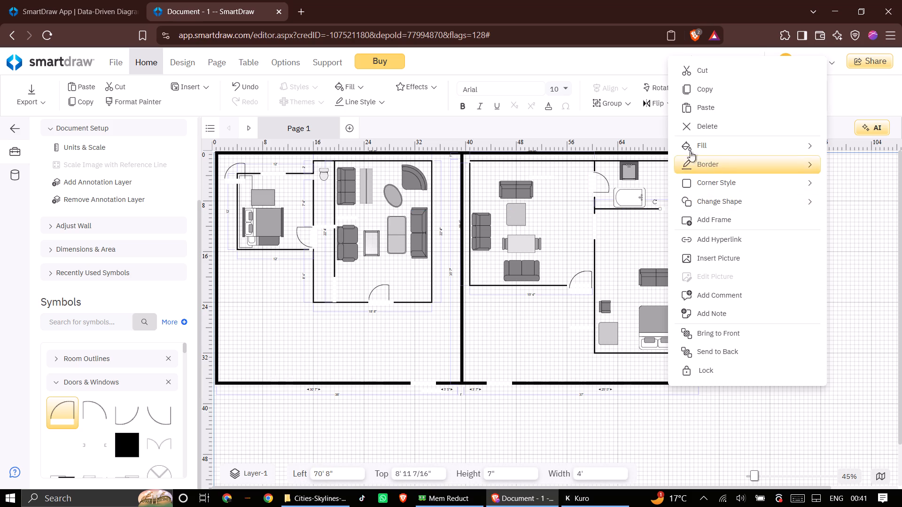
click(698, 110)
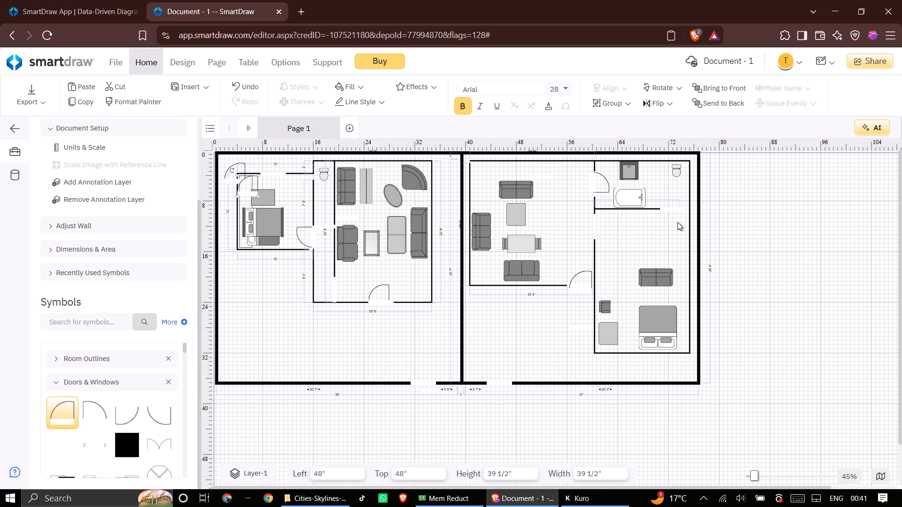
click(676, 221)
double_click(676, 220)
click(675, 199)
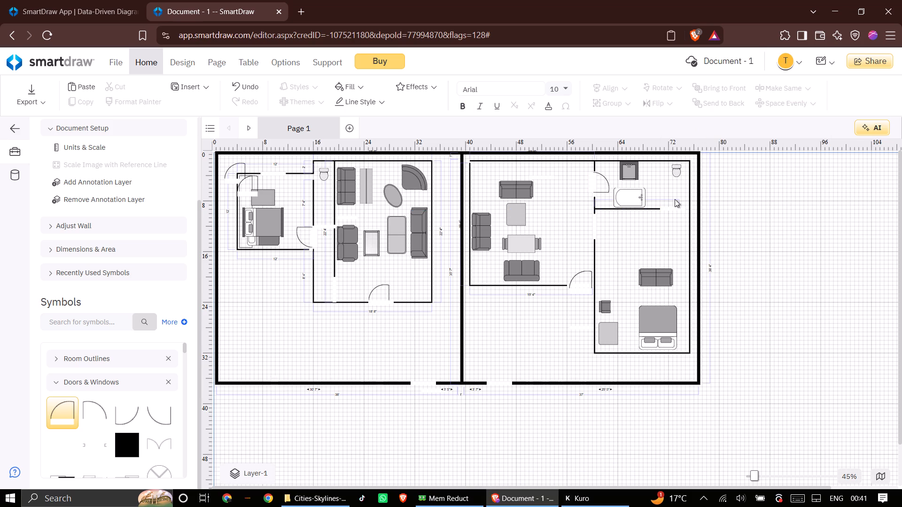
click(673, 212)
double_click(671, 228)
click(671, 204)
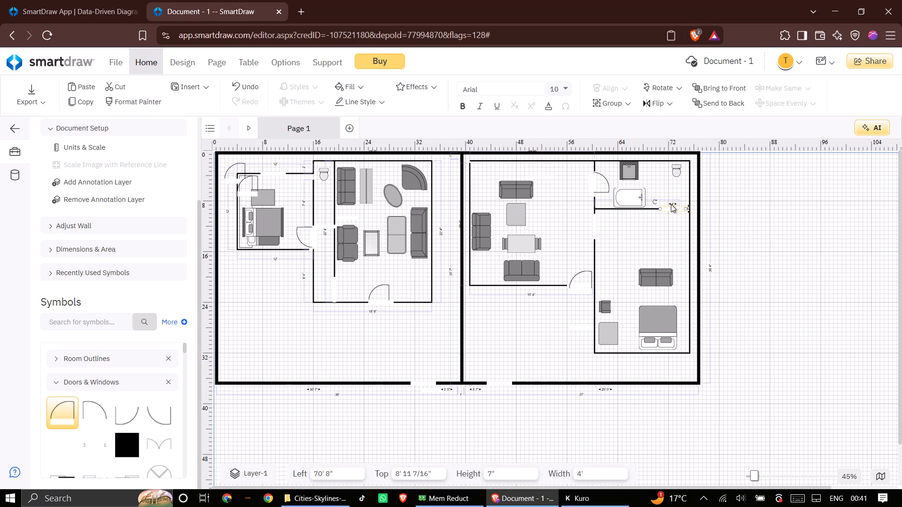
right_click(671, 199)
click(693, 215)
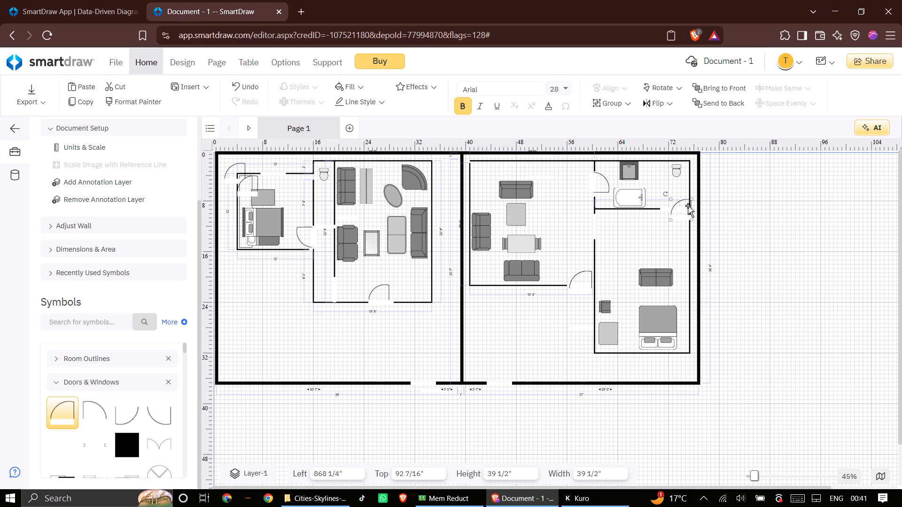
drag(684, 205, 676, 198)
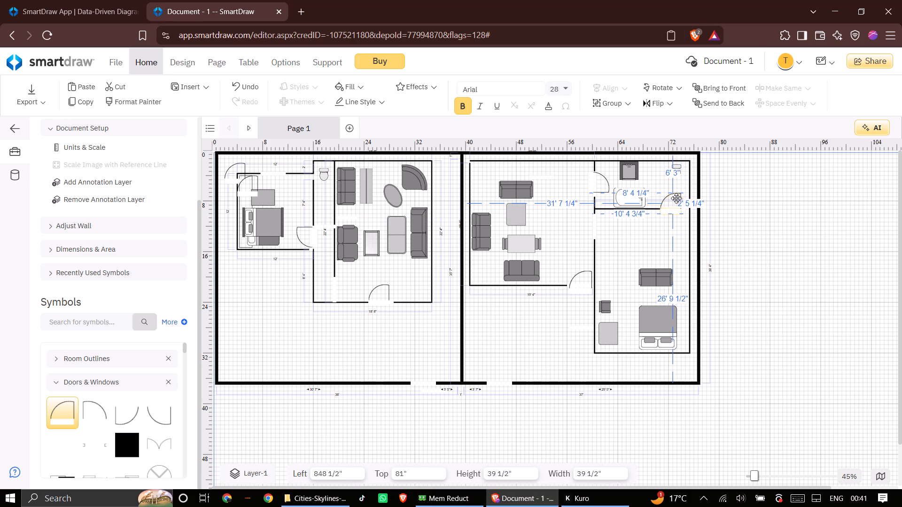
drag(676, 198, 677, 198)
click(669, 257)
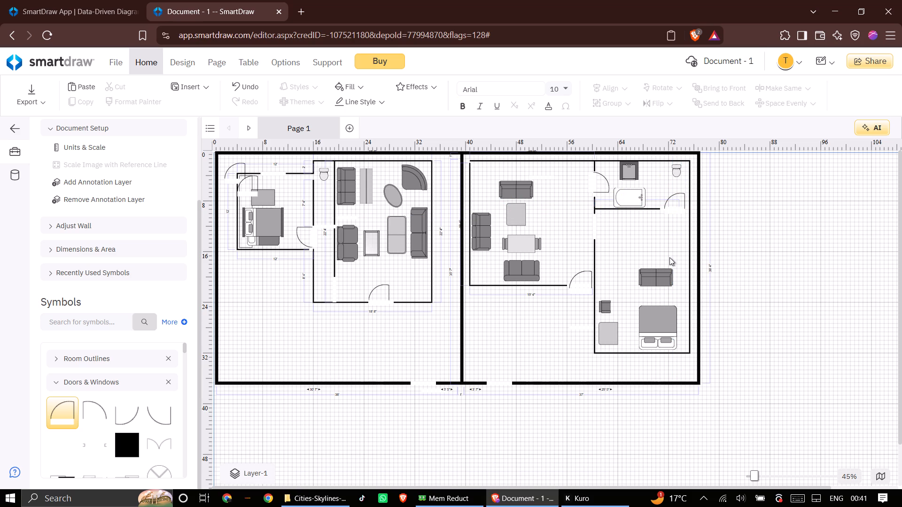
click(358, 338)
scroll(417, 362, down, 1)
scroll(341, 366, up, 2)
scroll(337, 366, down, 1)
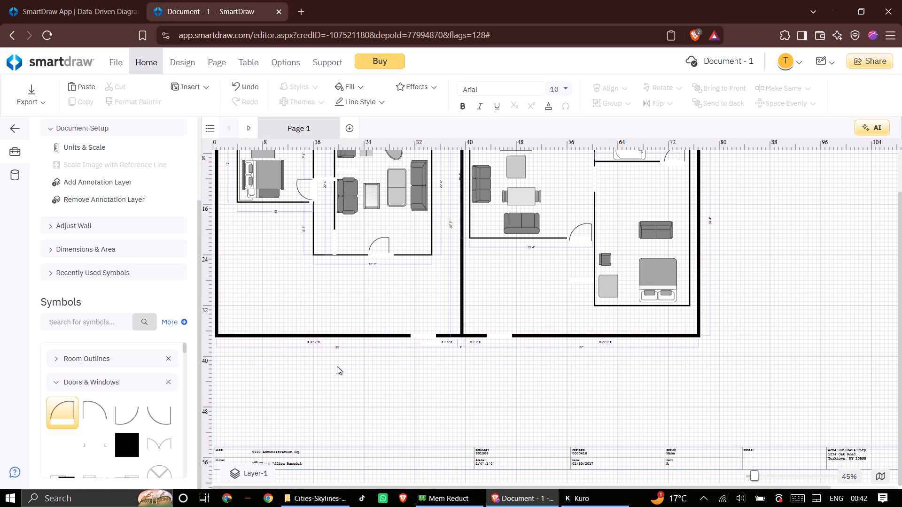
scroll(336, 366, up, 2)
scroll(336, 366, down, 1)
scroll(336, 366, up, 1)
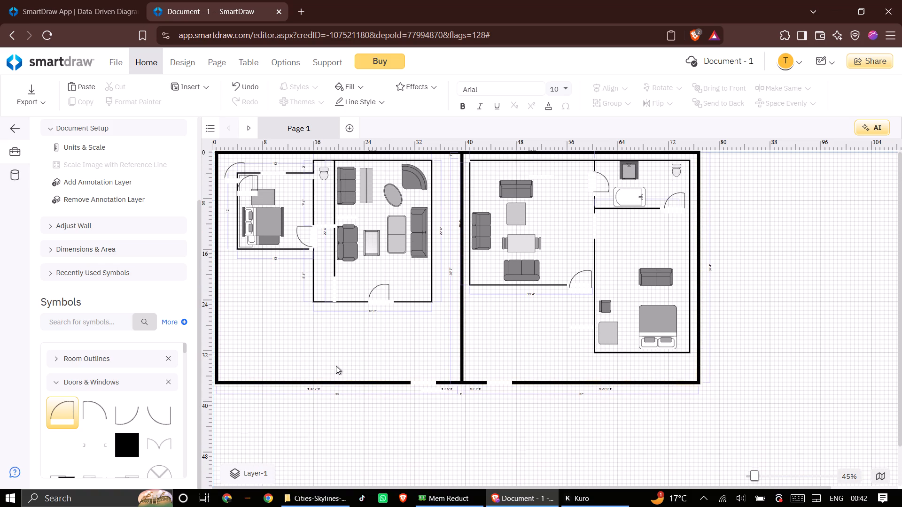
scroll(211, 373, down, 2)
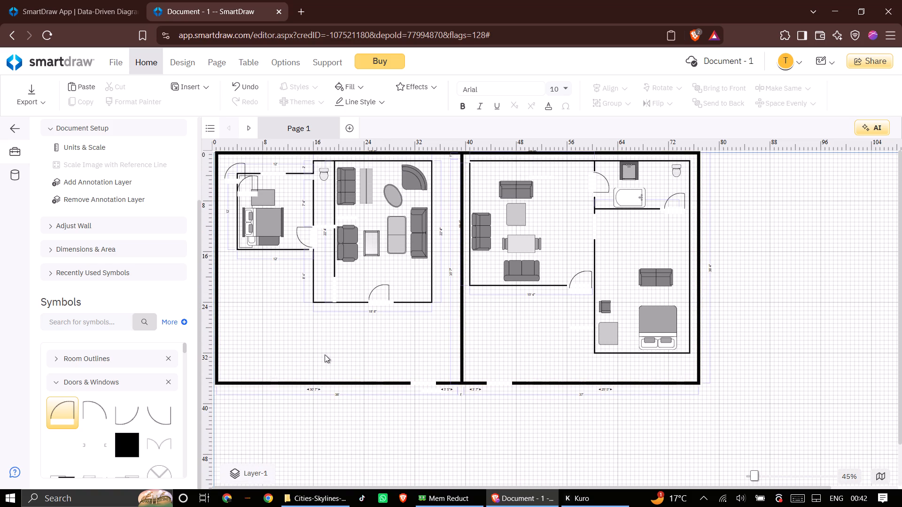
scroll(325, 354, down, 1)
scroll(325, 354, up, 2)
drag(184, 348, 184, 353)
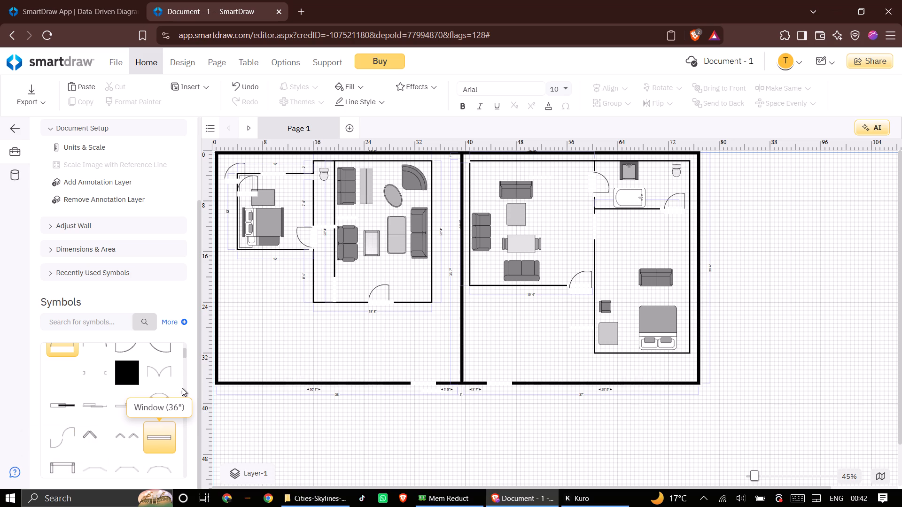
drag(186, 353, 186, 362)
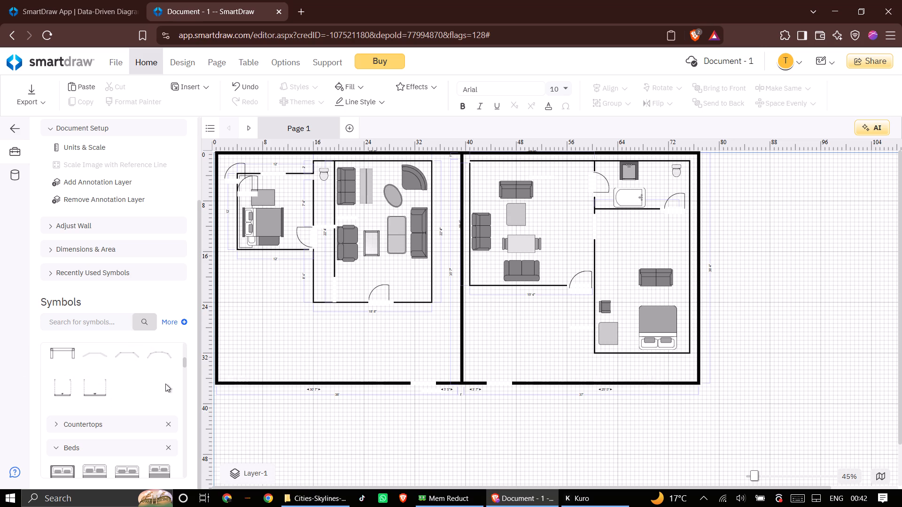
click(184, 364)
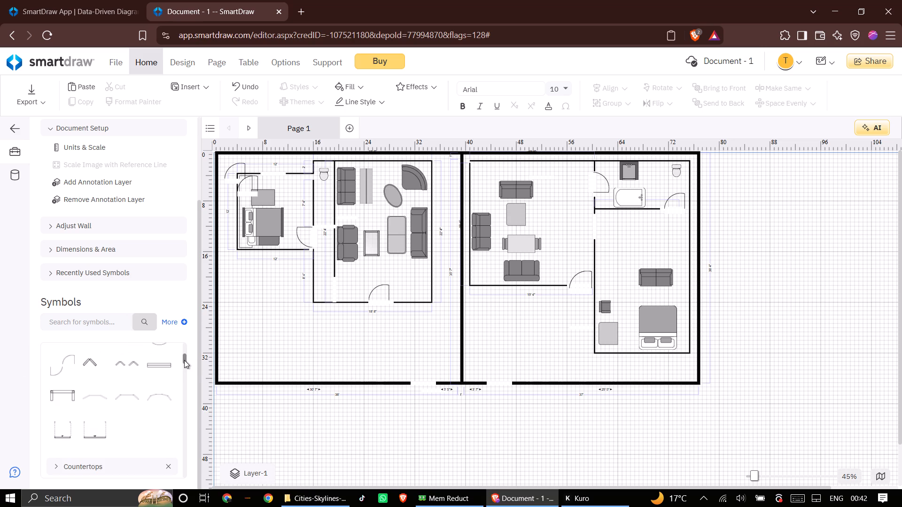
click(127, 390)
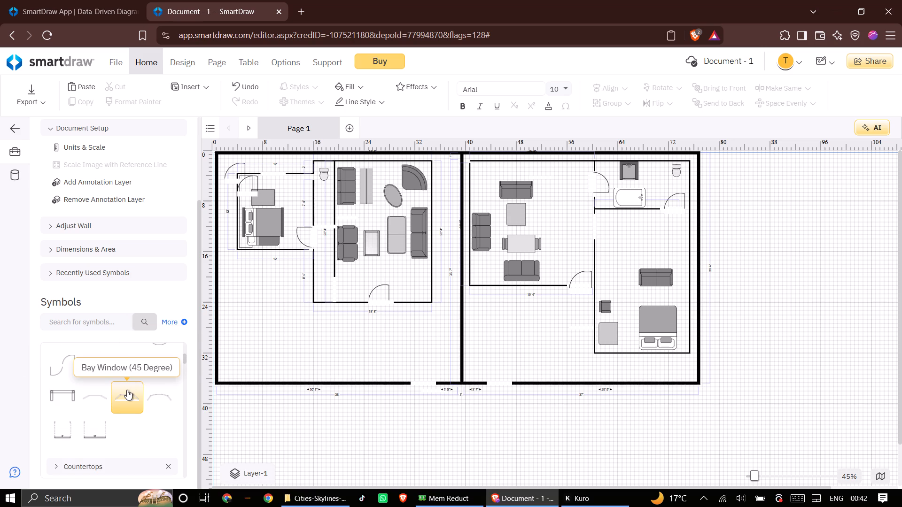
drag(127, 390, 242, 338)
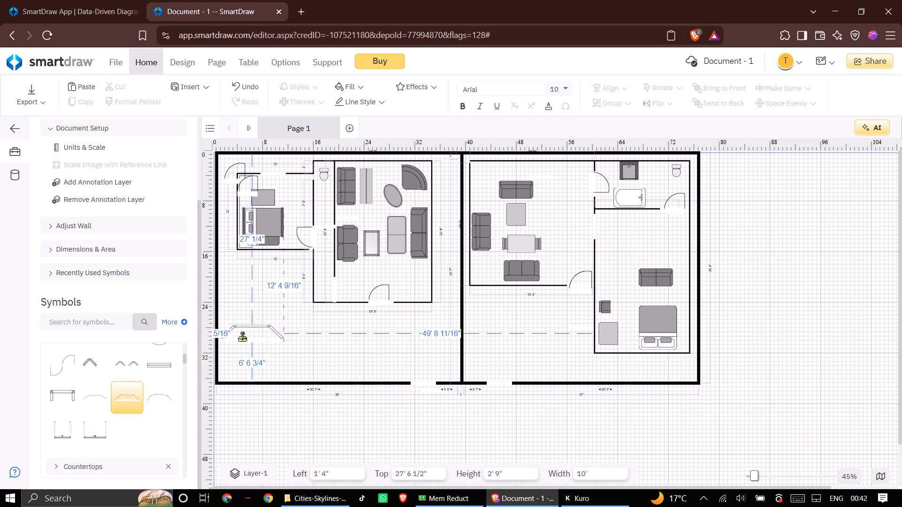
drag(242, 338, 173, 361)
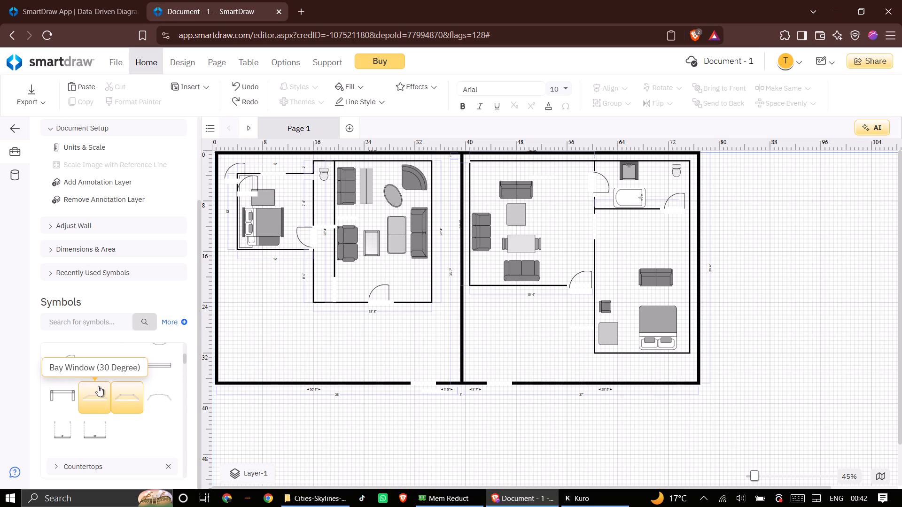
Place a Bay Window (30 Degree) in the open area below the left unit's rooms and narrow it to 6' 8".
click(98, 386)
drag(95, 392, 166, 346)
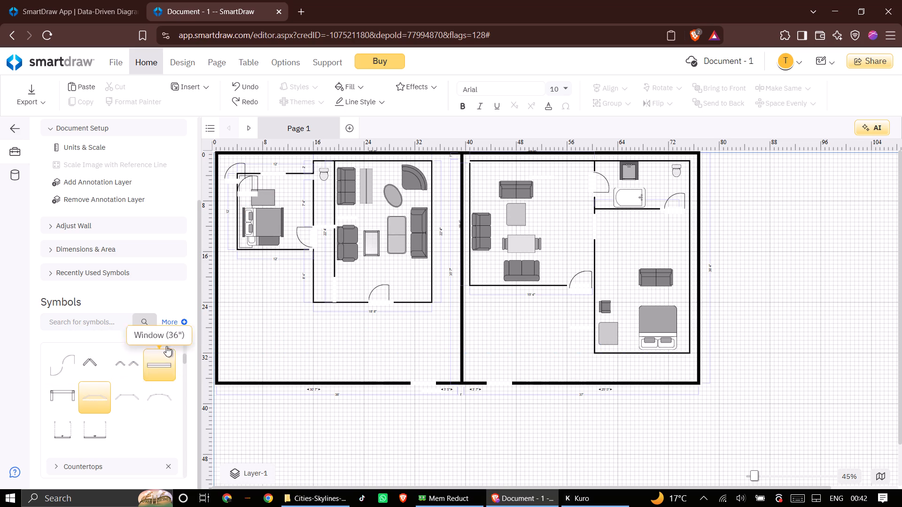
drag(166, 346, 259, 289)
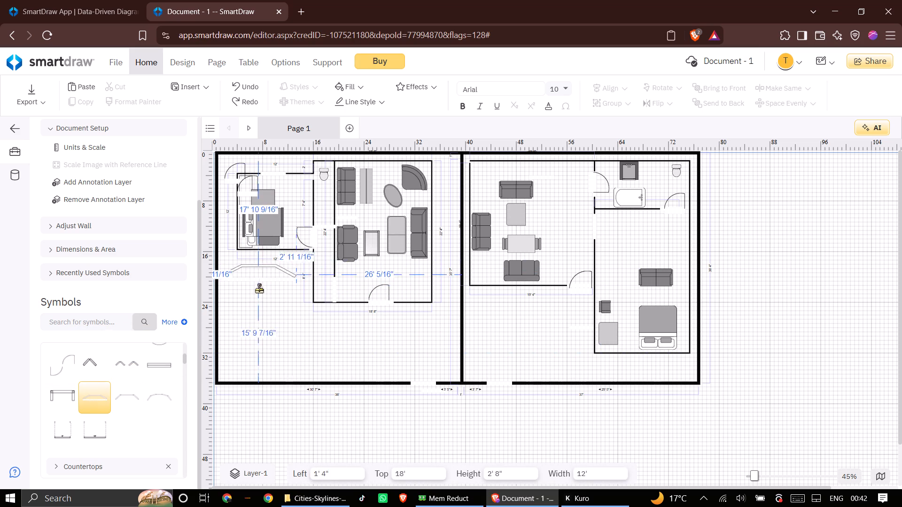
drag(259, 289, 292, 340)
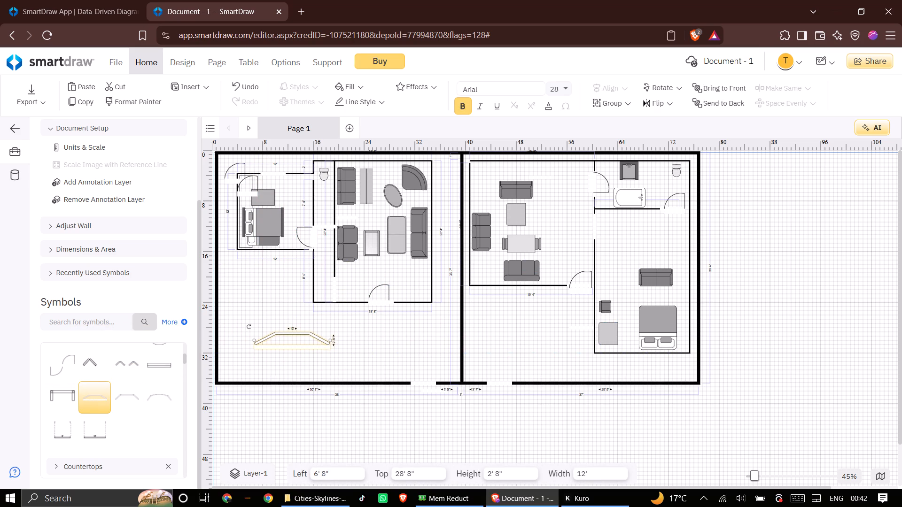
drag(334, 344, 306, 339)
click(292, 330)
click(295, 334)
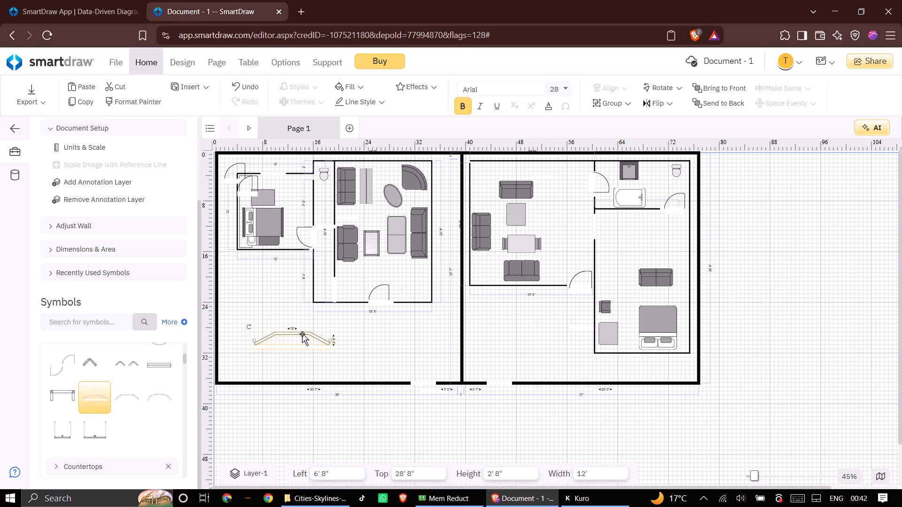
click(302, 334)
drag(254, 341, 255, 341)
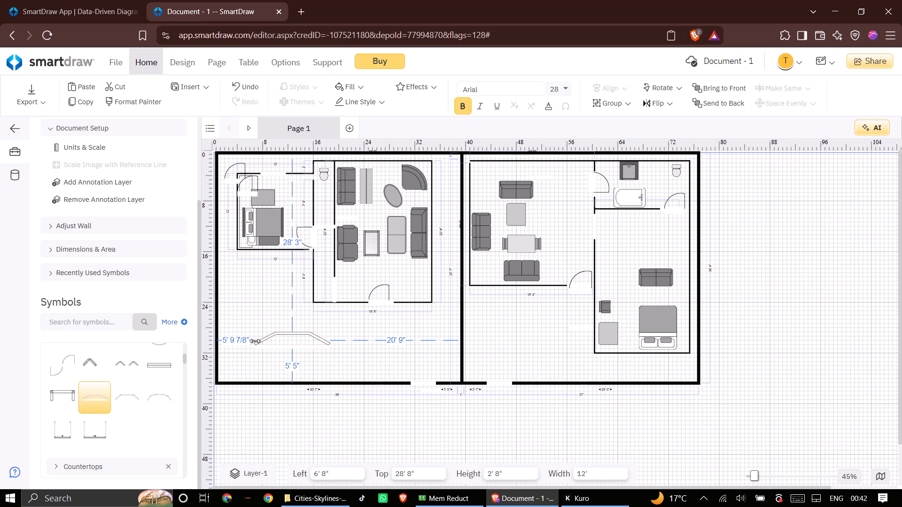
drag(255, 341, 288, 340)
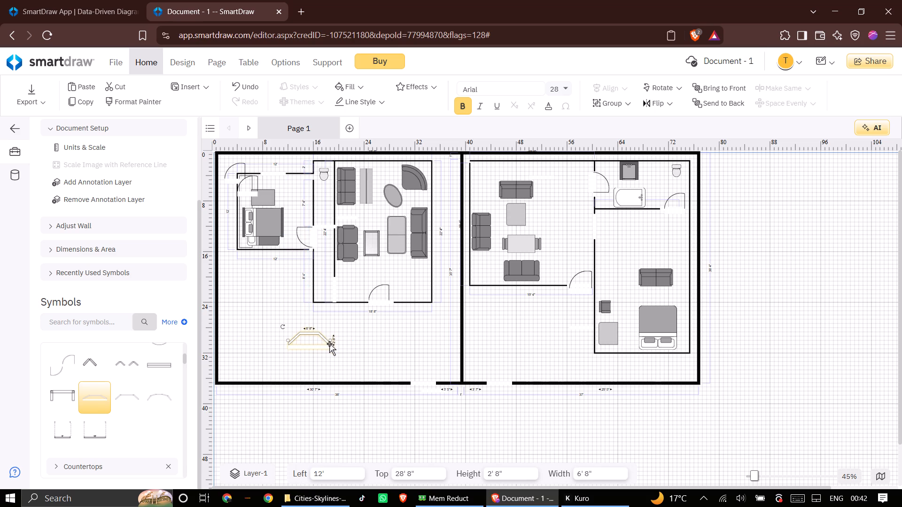
Move the bay window up against the left bedroom's bottom wall, below the bed.
drag(311, 334, 278, 291)
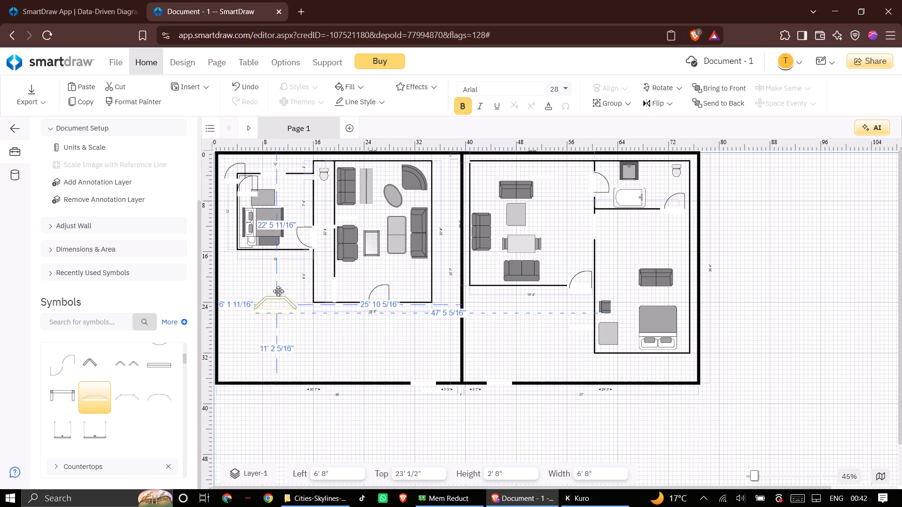
drag(278, 291, 269, 253)
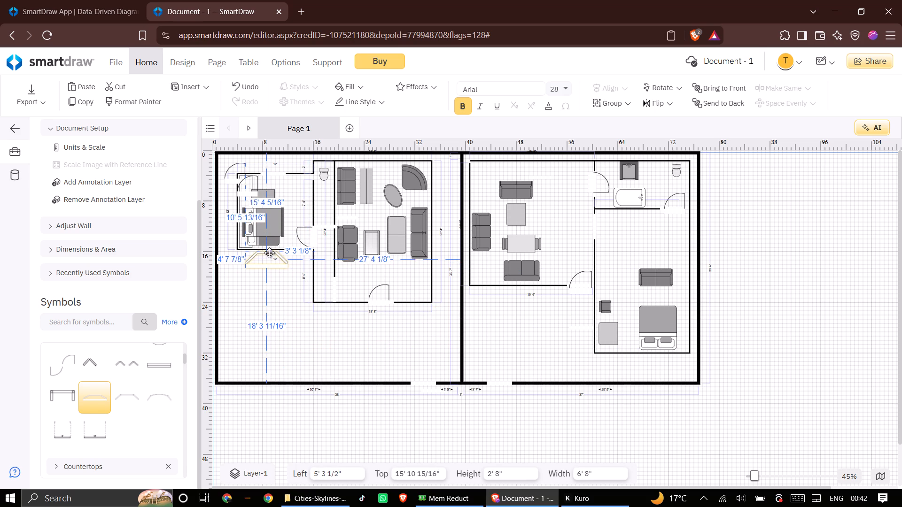
drag(269, 253, 269, 251)
click(269, 276)
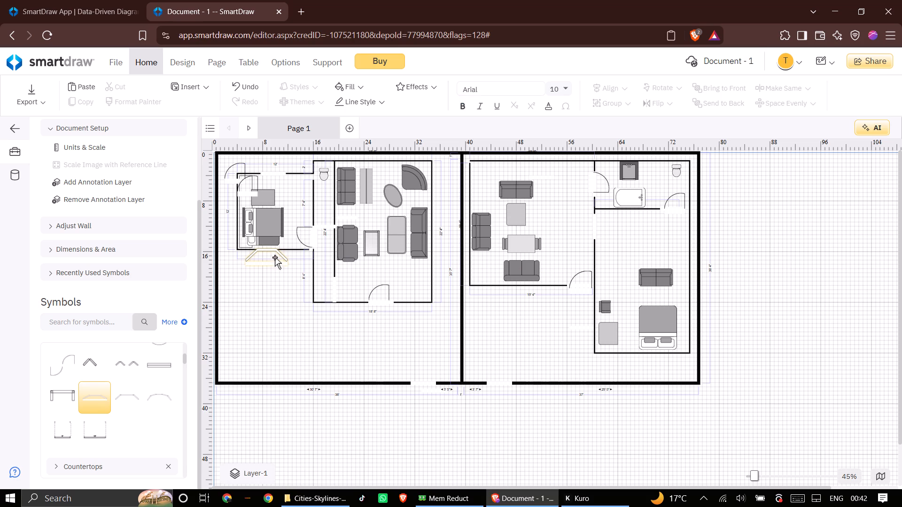
Copy the bedroom's bay window and place the copy on the left unit's lower wall, between the corridor corner and the living room door.
click(272, 252)
right_click(272, 252)
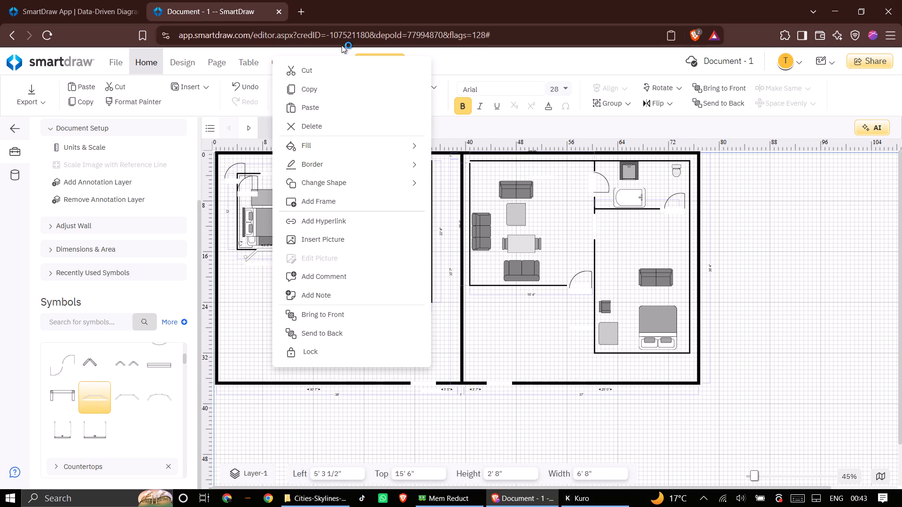
click(335, 83)
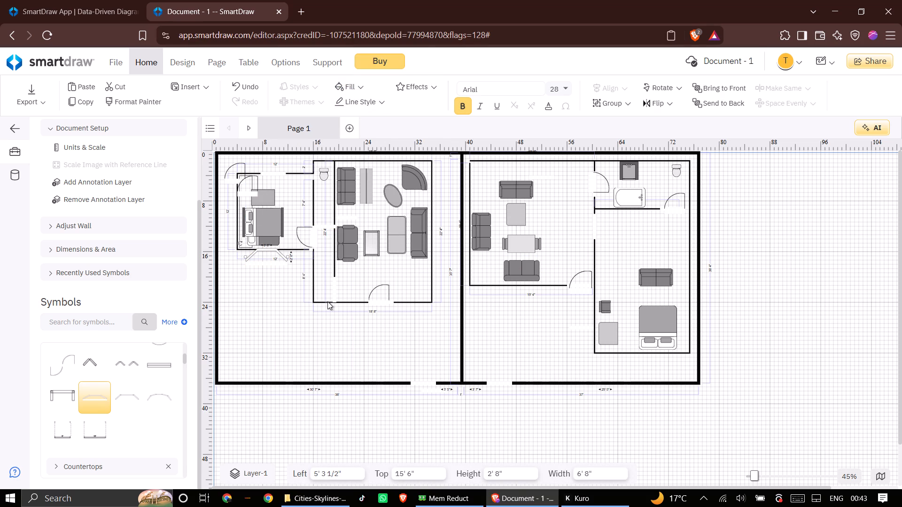
right_click(334, 303)
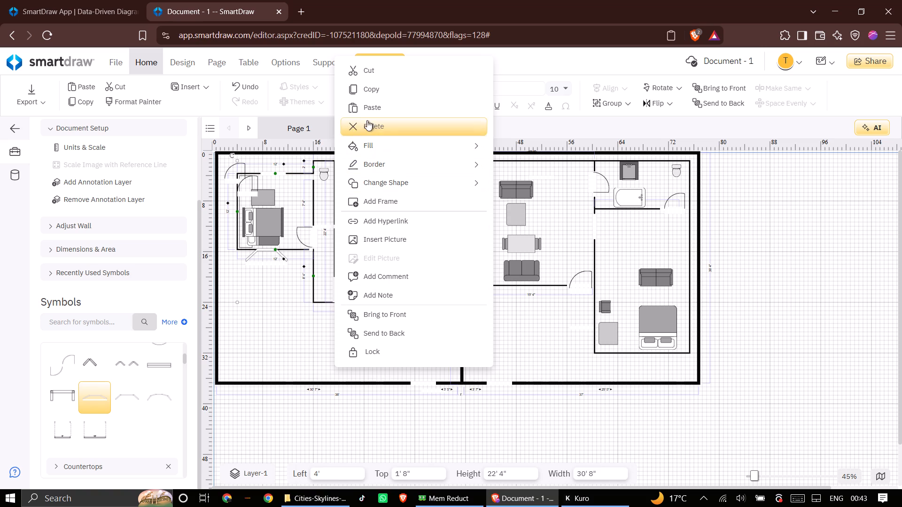
click(369, 103)
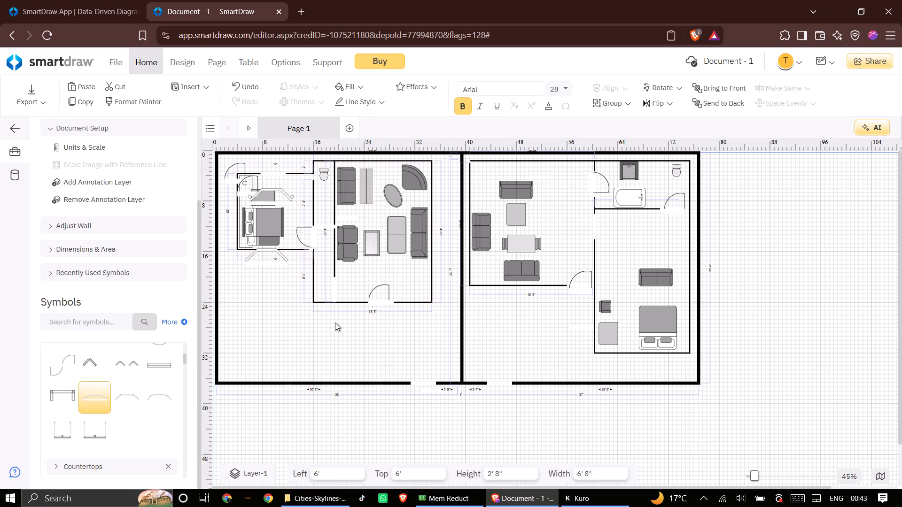
drag(272, 189, 320, 266)
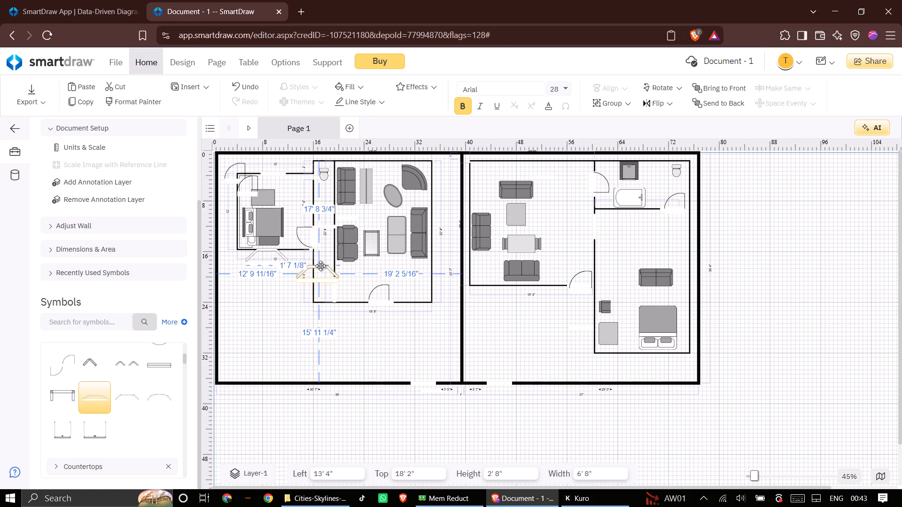
drag(320, 266, 337, 303)
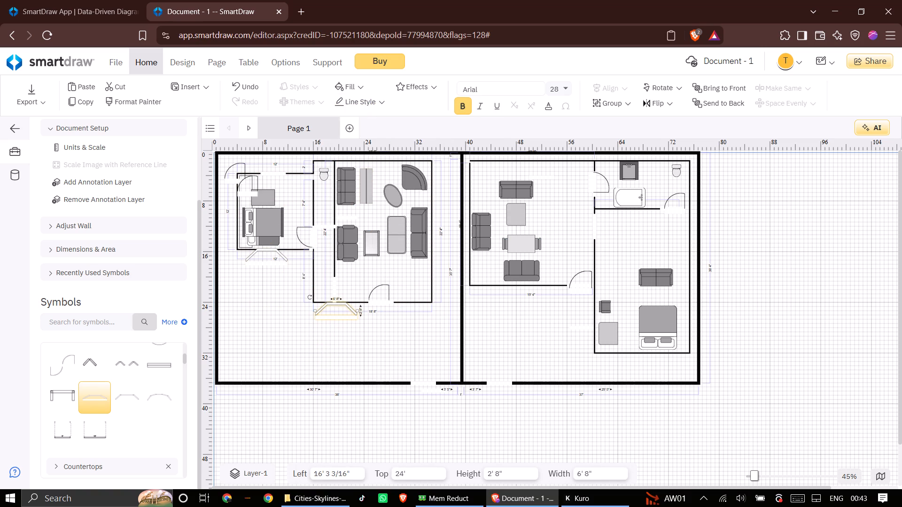
click(341, 348)
Paste another bay window, rotate it to vertical, and fit it against the left living room's right wall beside the sofa.
right_click(410, 326)
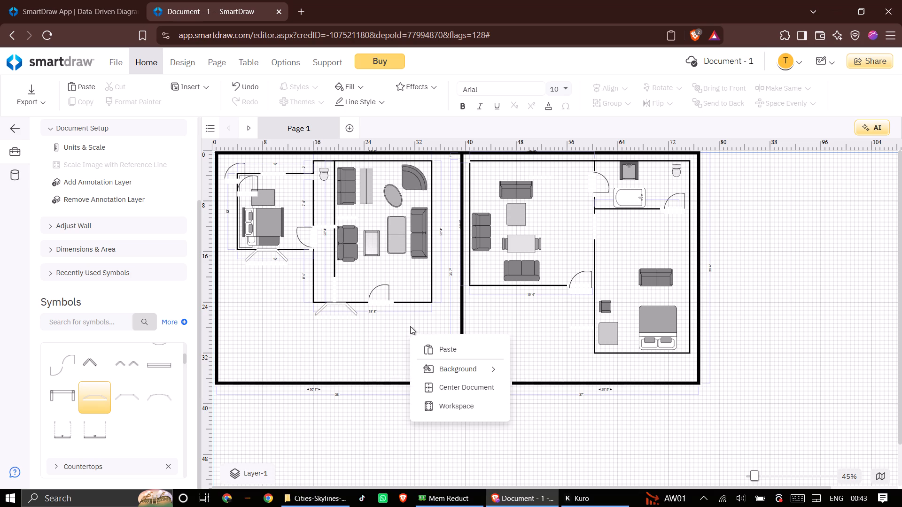
click(435, 346)
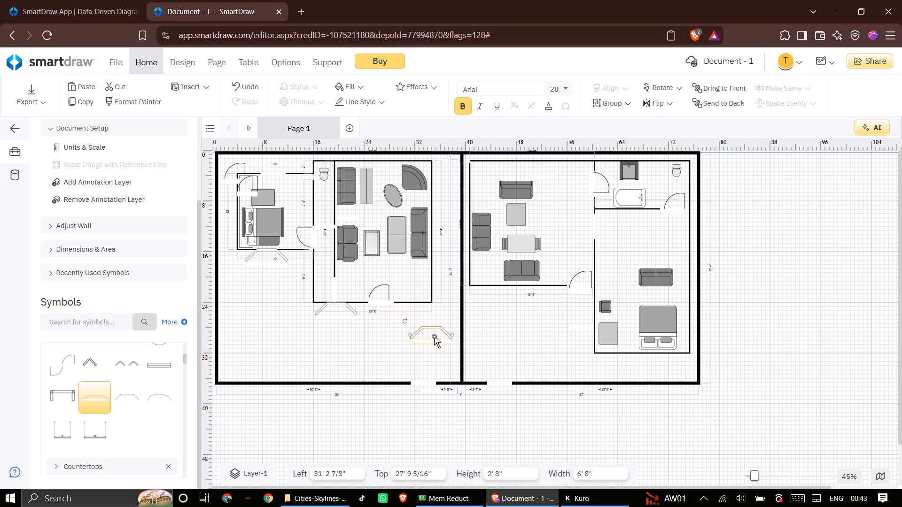
drag(434, 329, 435, 232)
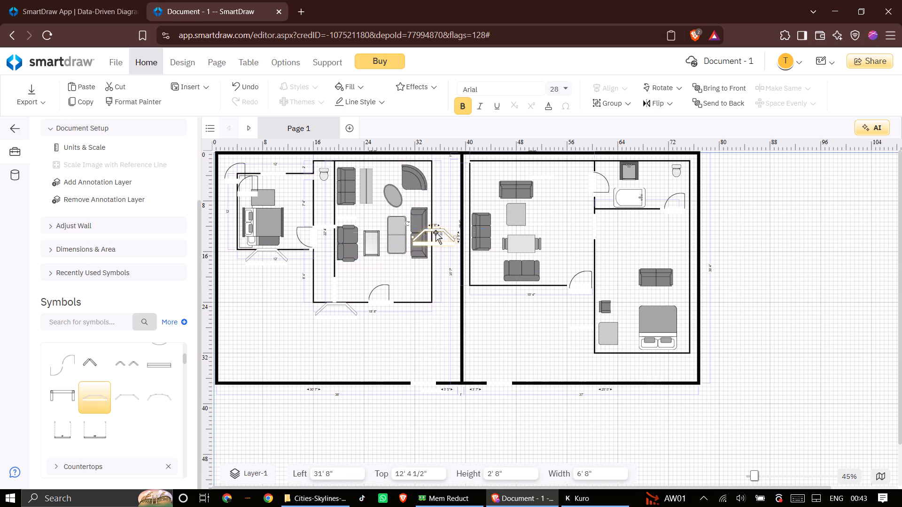
drag(405, 225, 412, 261)
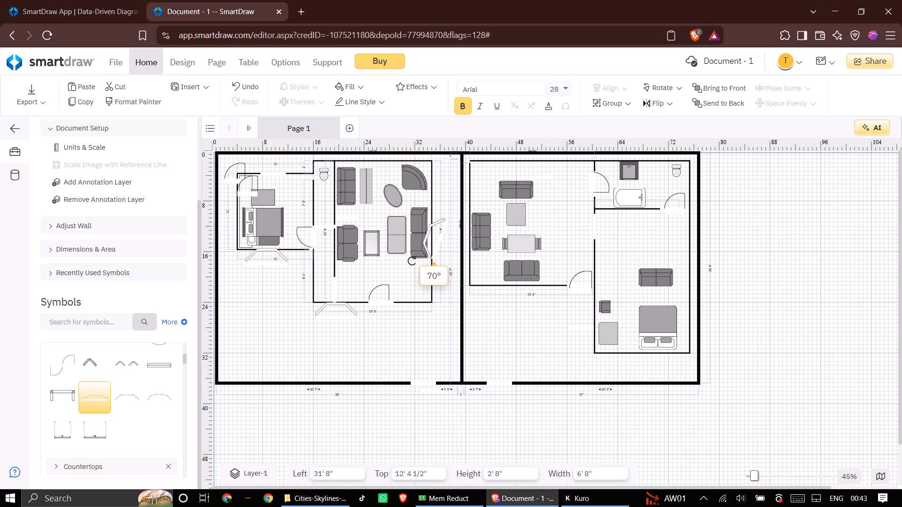
drag(412, 261, 416, 277)
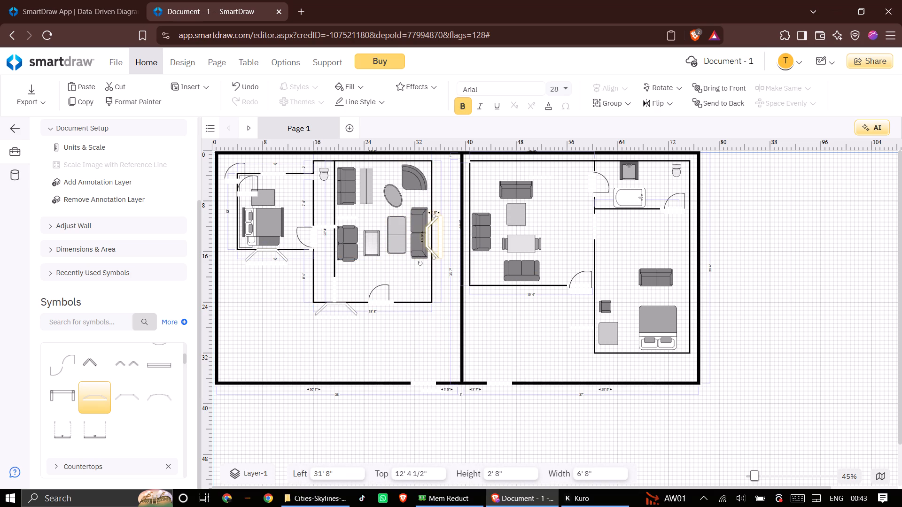
click(425, 234)
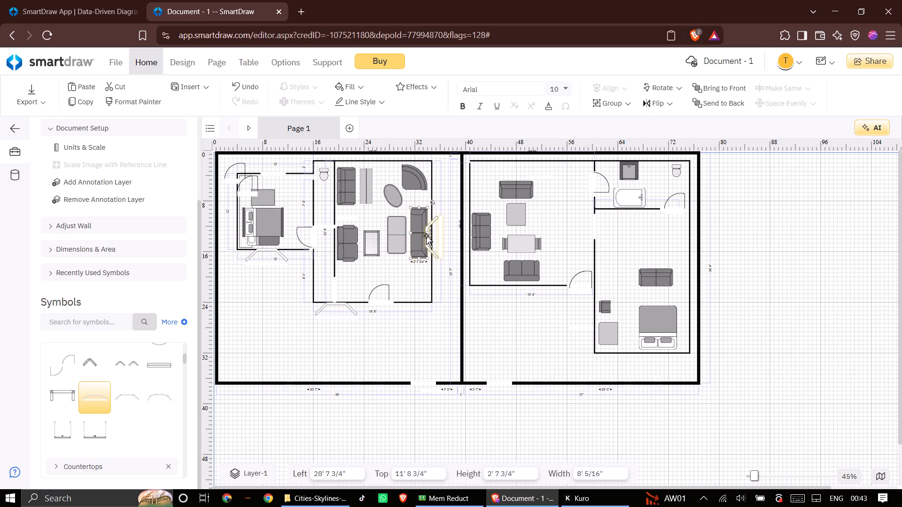
drag(426, 236, 432, 230)
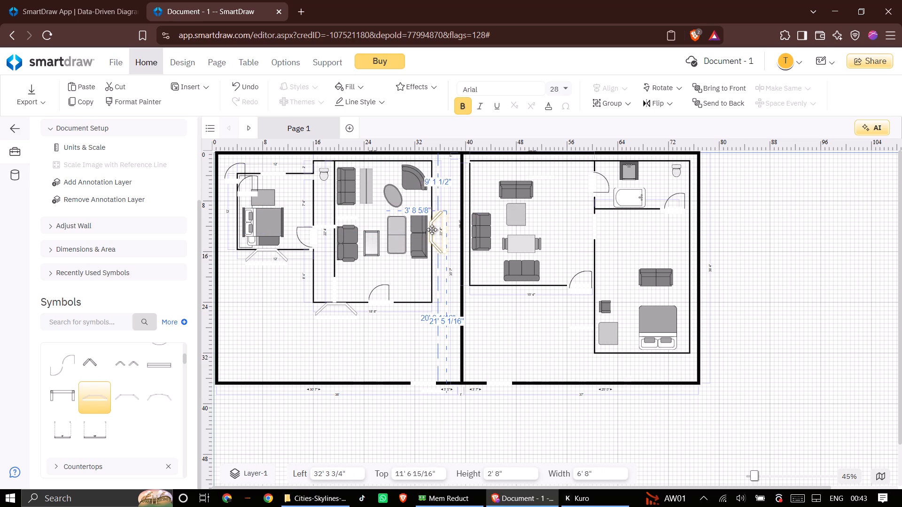
drag(432, 230, 432, 231)
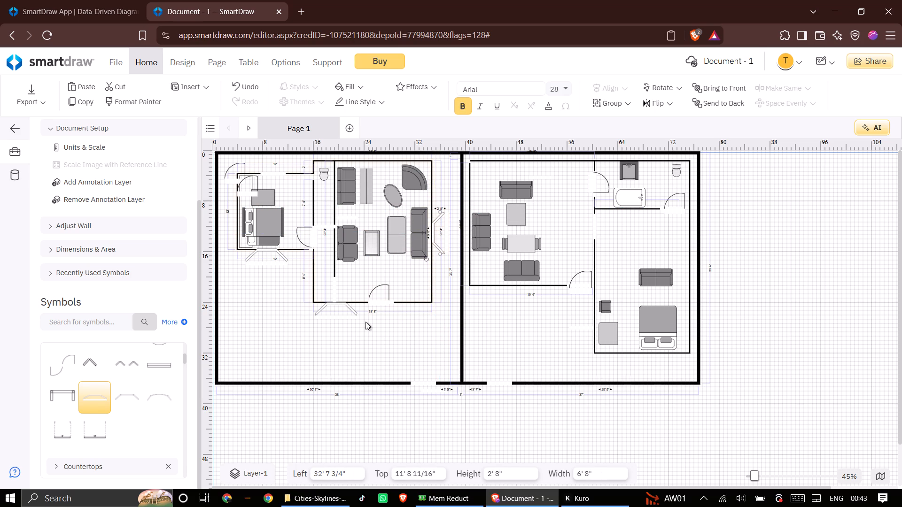
click(365, 322)
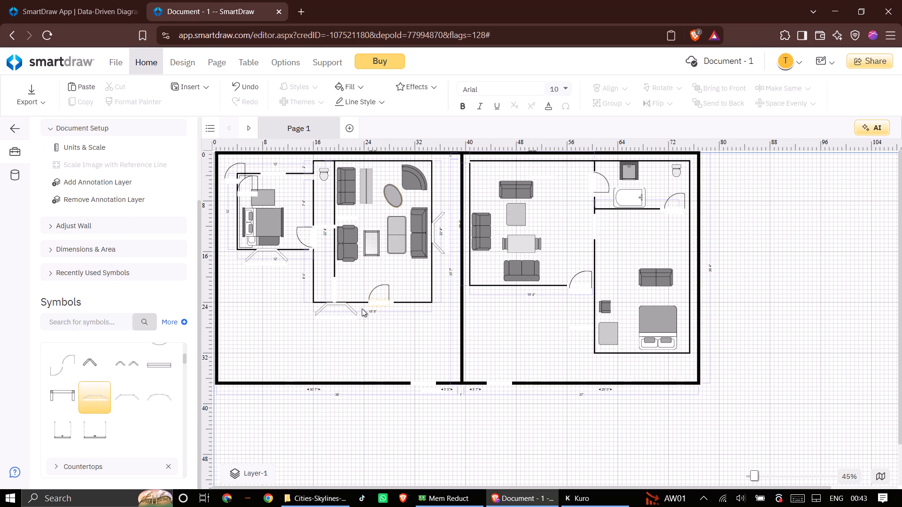
Paste another bay window, rotate it to vertical, and fit it on the left unit's corridor wall, just below the bedroom.
right_click(309, 323)
click(344, 346)
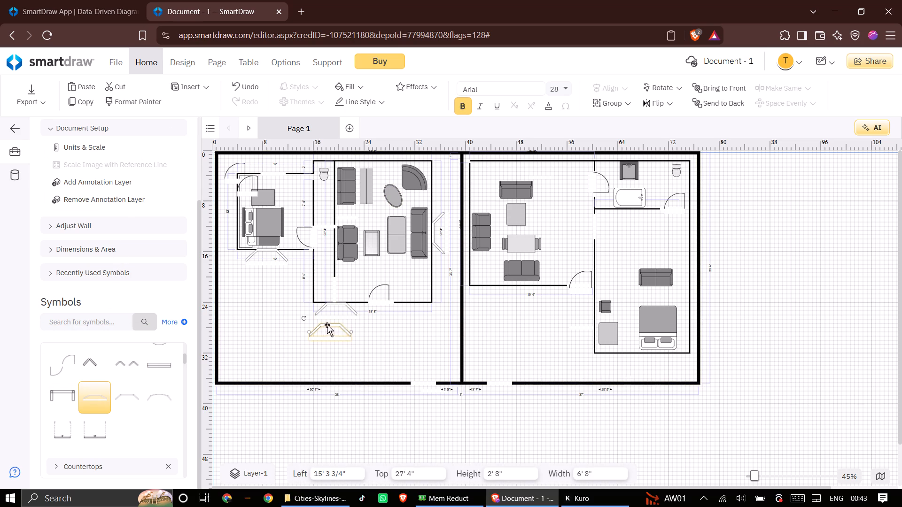
drag(327, 325, 364, 174)
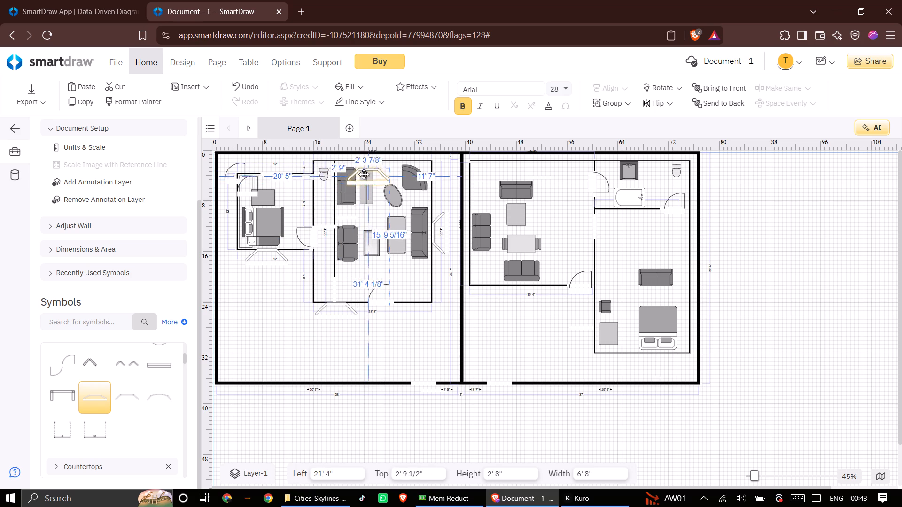
drag(364, 174, 420, 310)
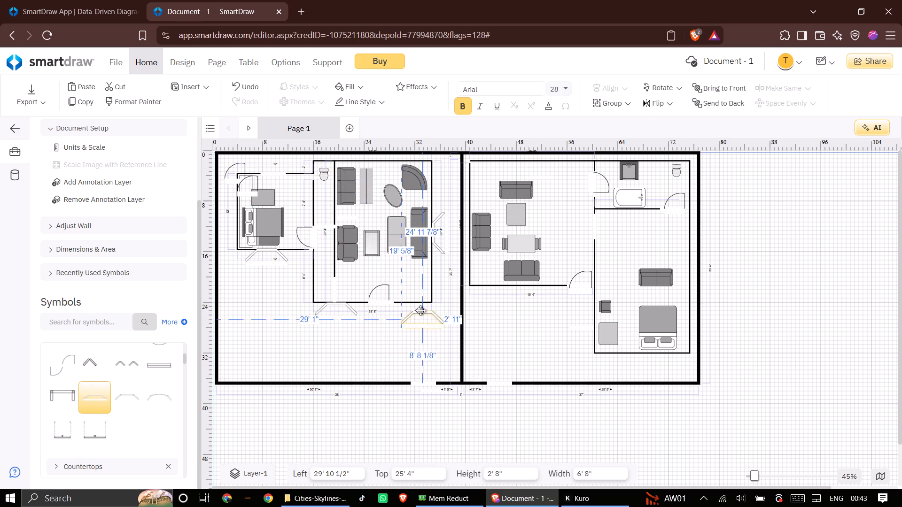
drag(420, 310, 310, 278)
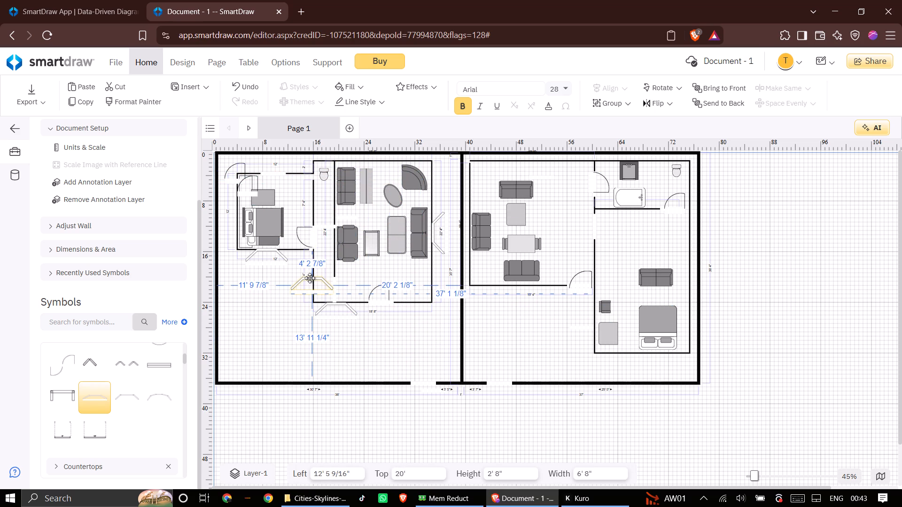
drag(310, 278, 306, 277)
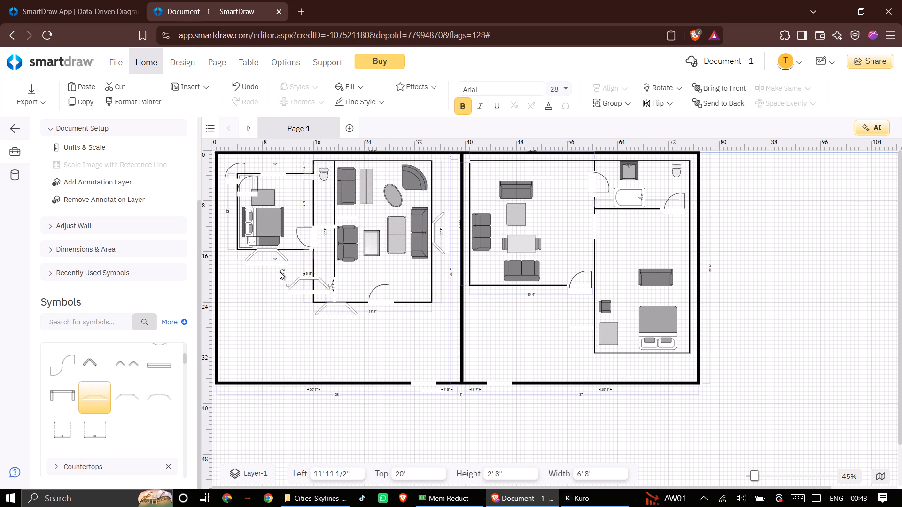
drag(281, 270, 327, 257)
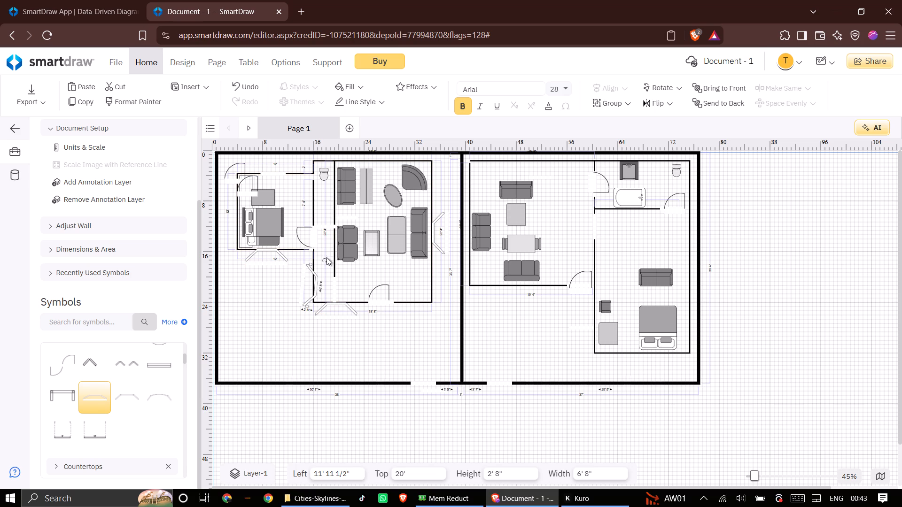
click(324, 259)
drag(314, 281, 311, 274)
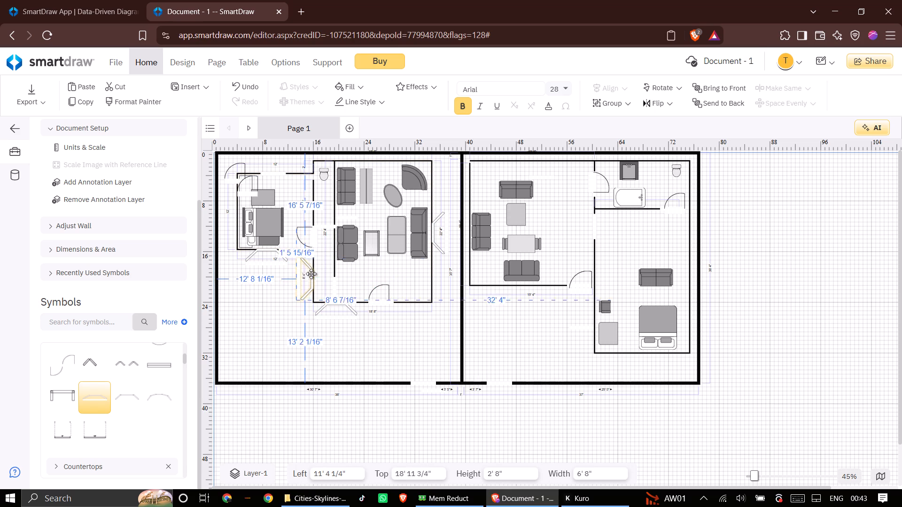
drag(311, 274, 311, 269)
click(272, 323)
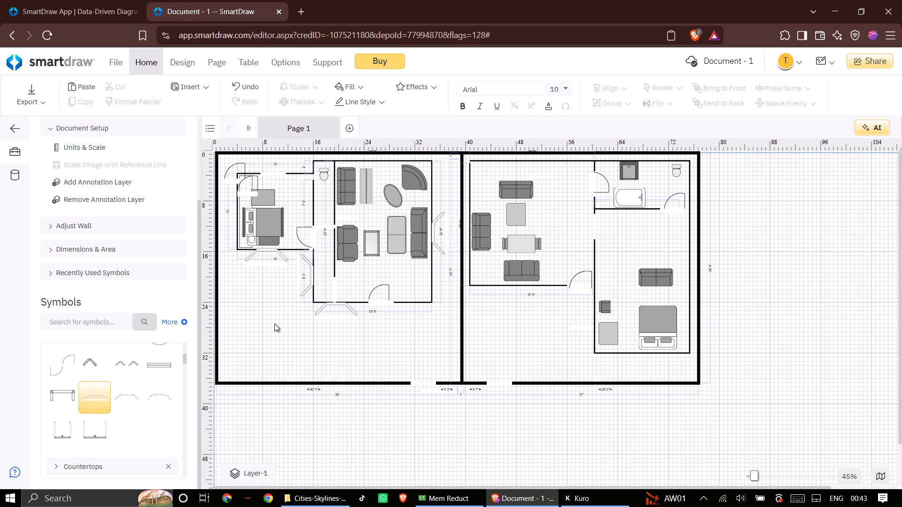
Paste another bay window and fit it against the right living room's bottom wall, below the lower sofa.
right_click(558, 314)
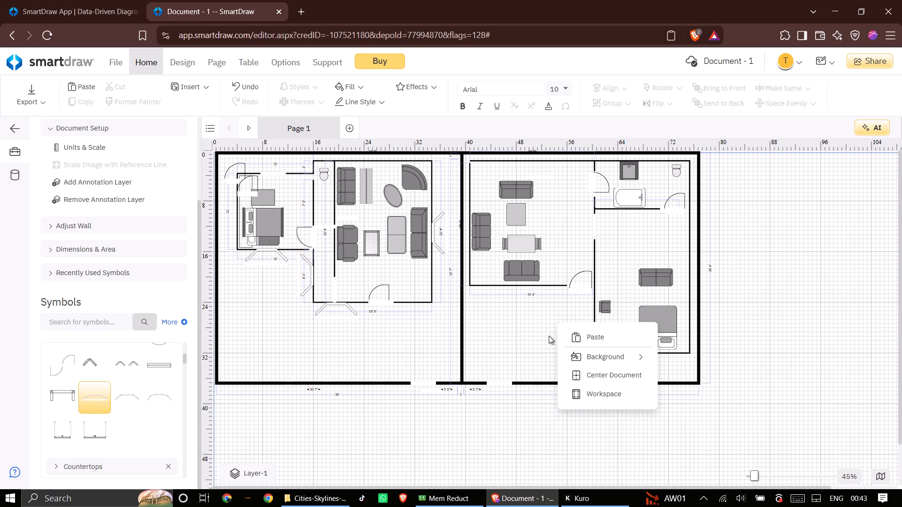
click(579, 341)
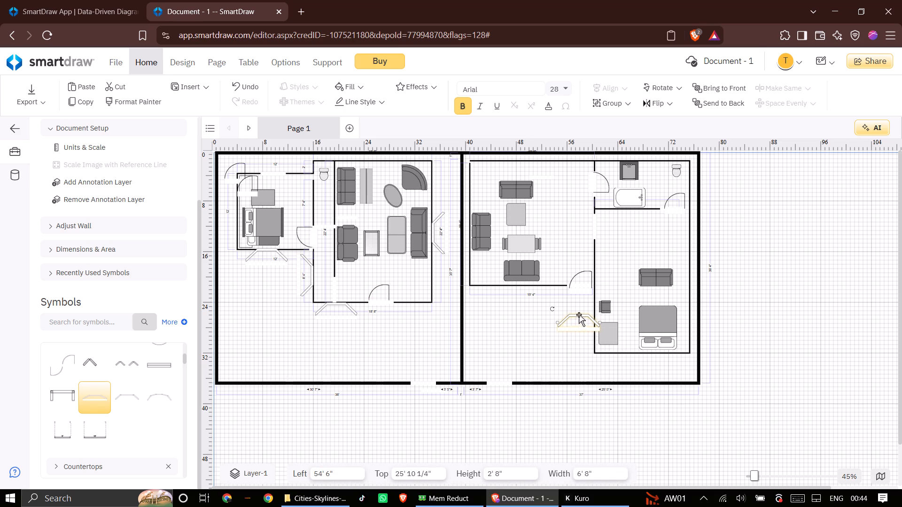
drag(579, 315, 522, 289)
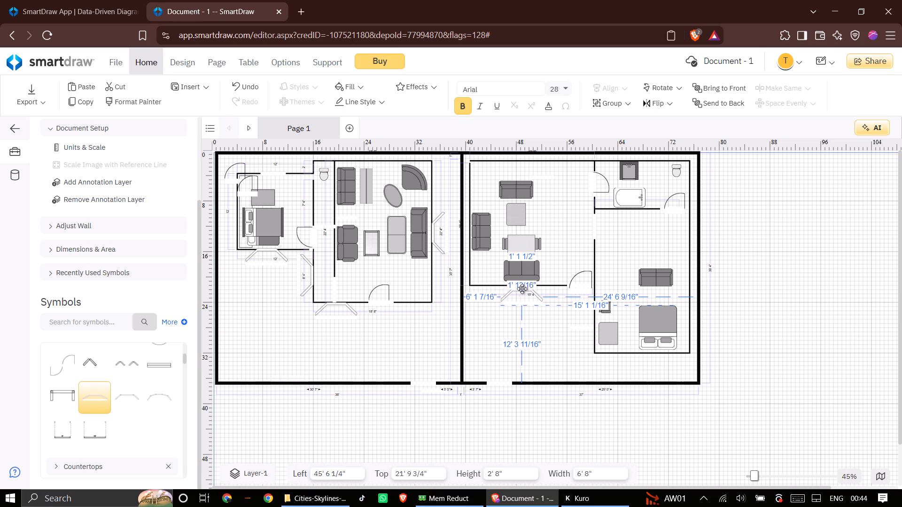
drag(522, 289, 521, 285)
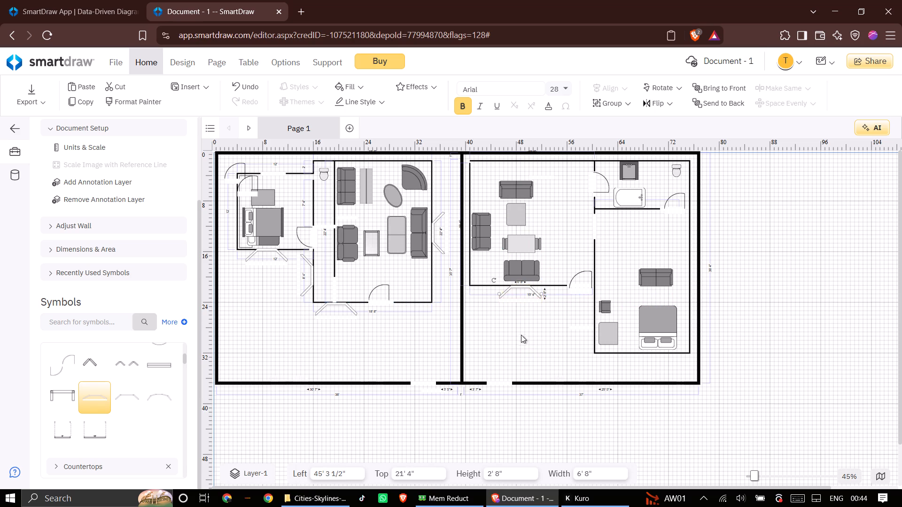
click(521, 336)
Paste another bay window and fit it against the right bedroom's bottom wall, below the bed.
right_click(522, 333)
click(551, 354)
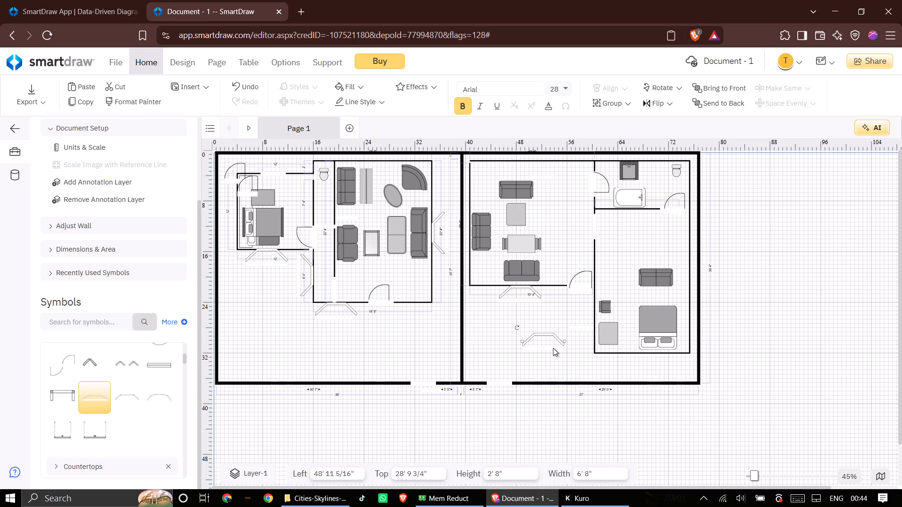
drag(545, 333, 488, 276)
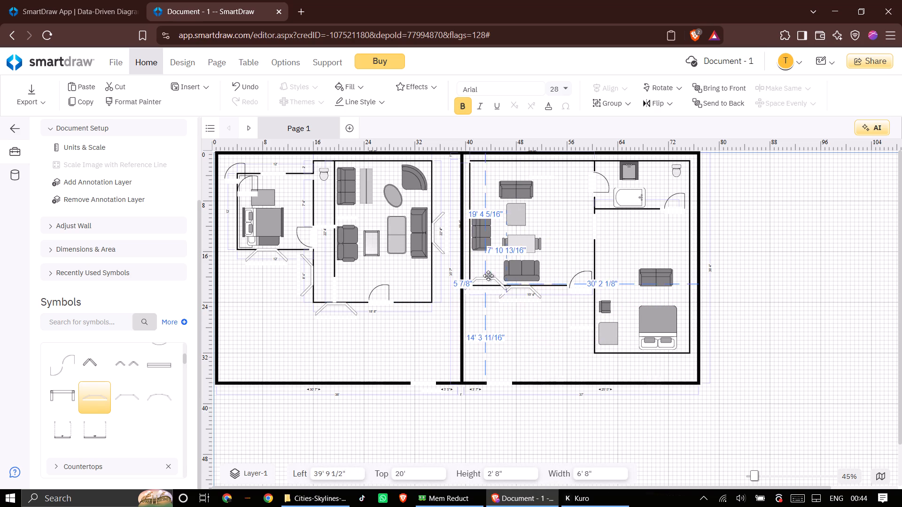
drag(488, 276, 577, 319)
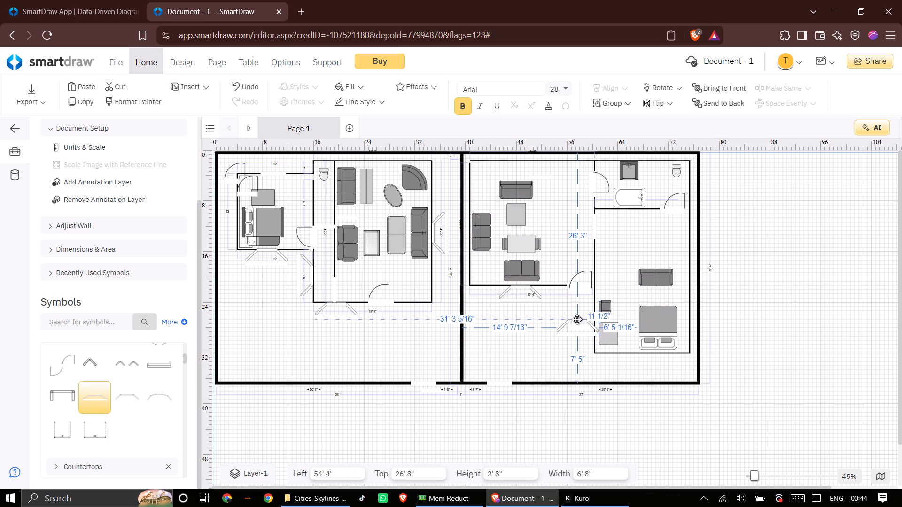
drag(577, 319, 647, 353)
click(506, 365)
Paste another bay window, rotate it to vertical, and fit it against the right bedroom's left wall beside the chair and table.
right_click(506, 340)
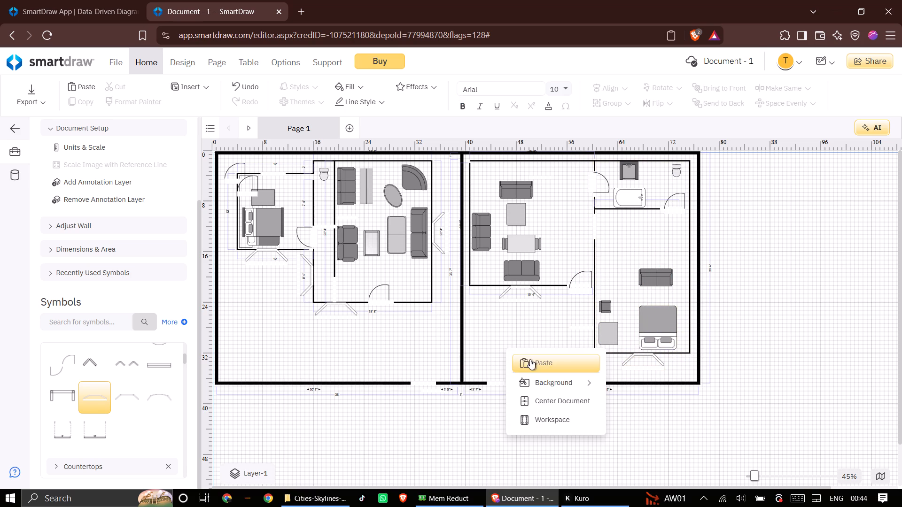
click(530, 359)
drag(524, 344, 560, 328)
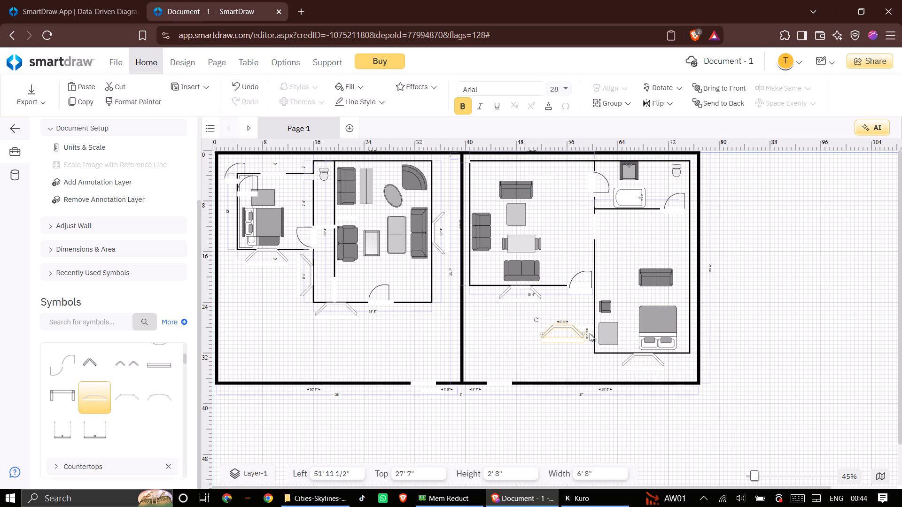
drag(538, 320, 548, 317)
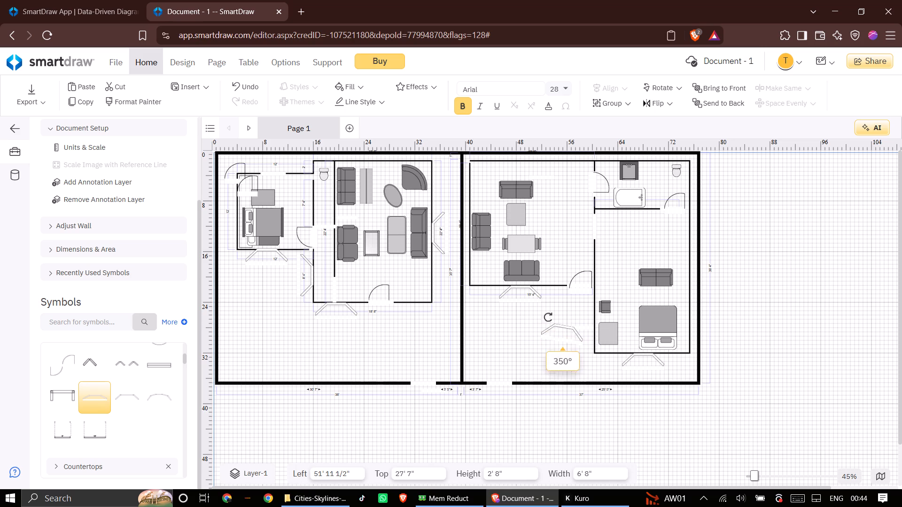
drag(548, 317, 570, 313)
click(570, 313)
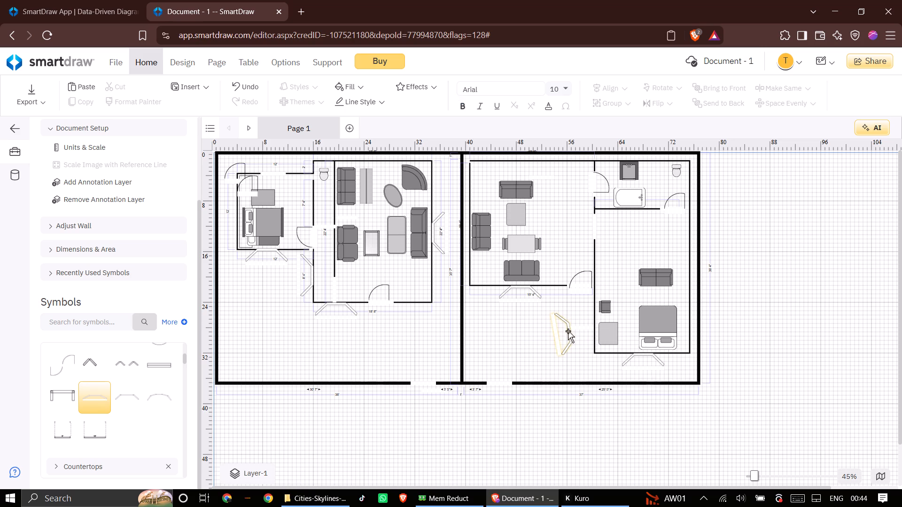
click(568, 331)
click(570, 307)
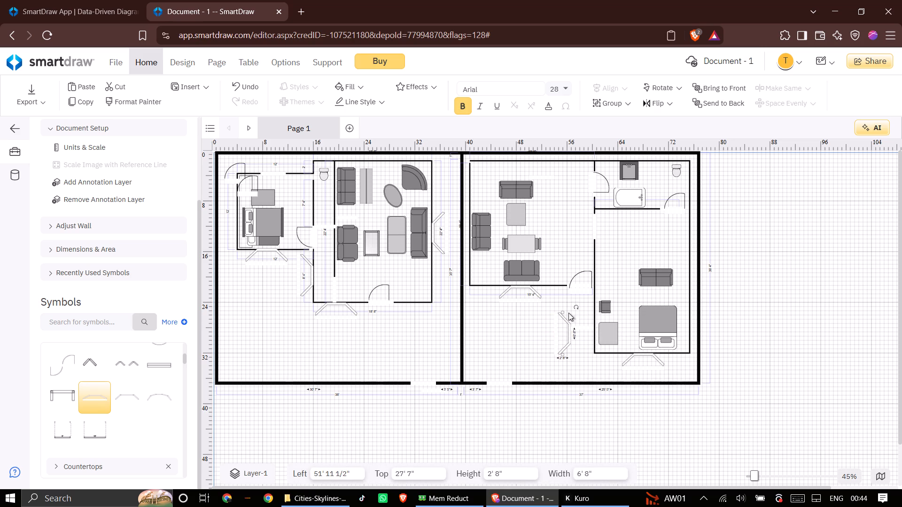
drag(569, 330, 591, 318)
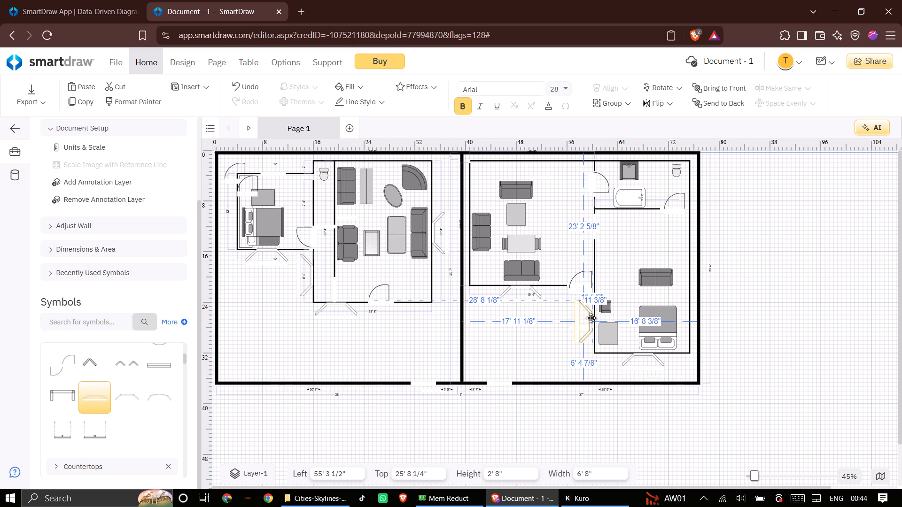
drag(591, 318, 591, 317)
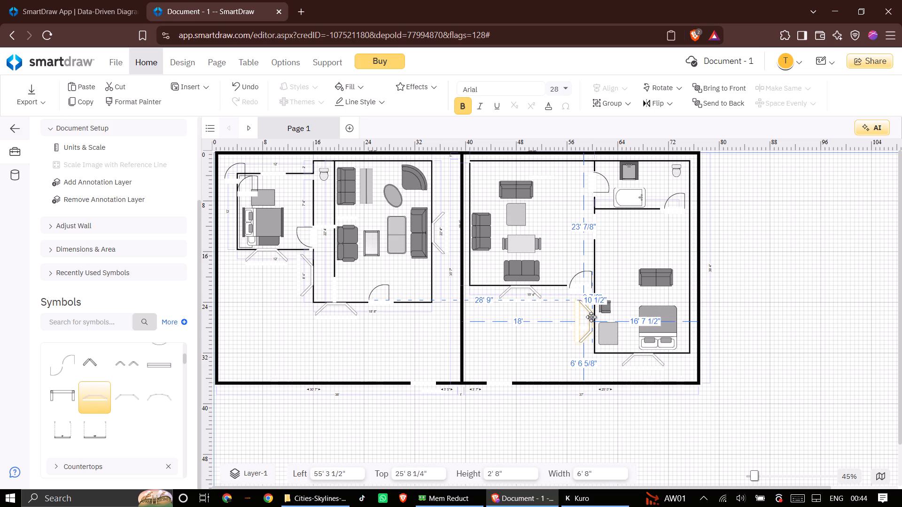
drag(591, 317, 592, 314)
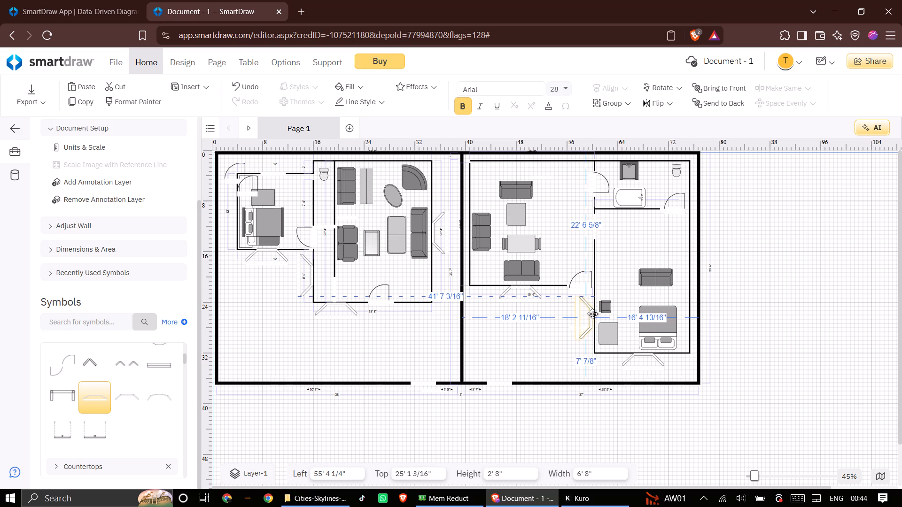
drag(592, 314, 593, 315)
click(472, 323)
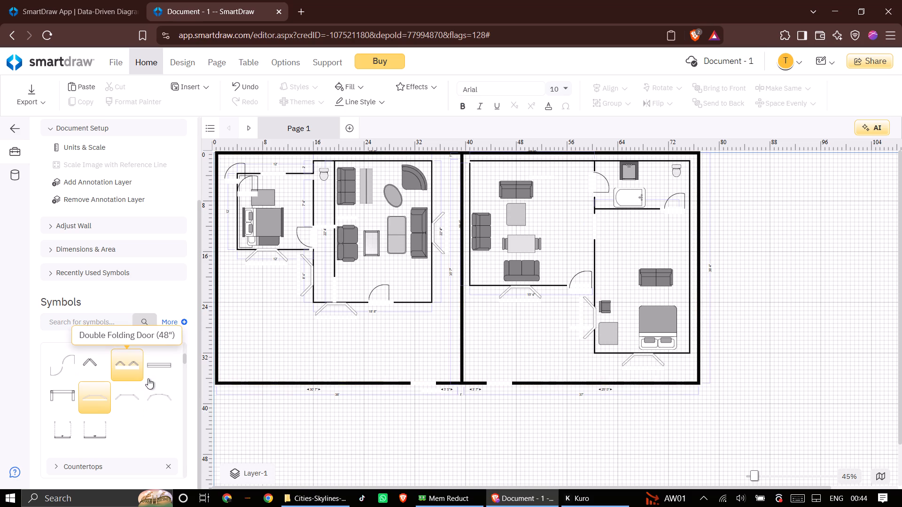
Place a Double Door (60") below the left unit's outer wall and enlarge it to about 9' 11" wide.
scroll(165, 412, up, 2)
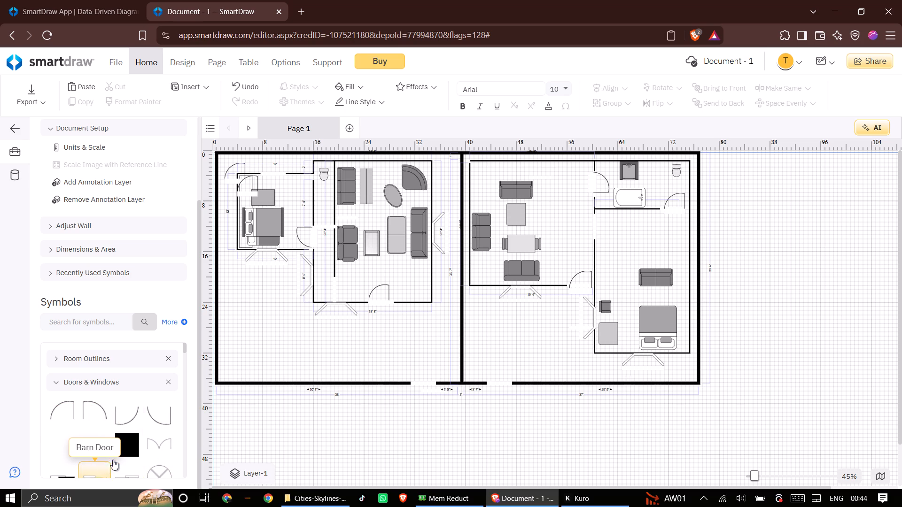
scroll(138, 438, down, 1)
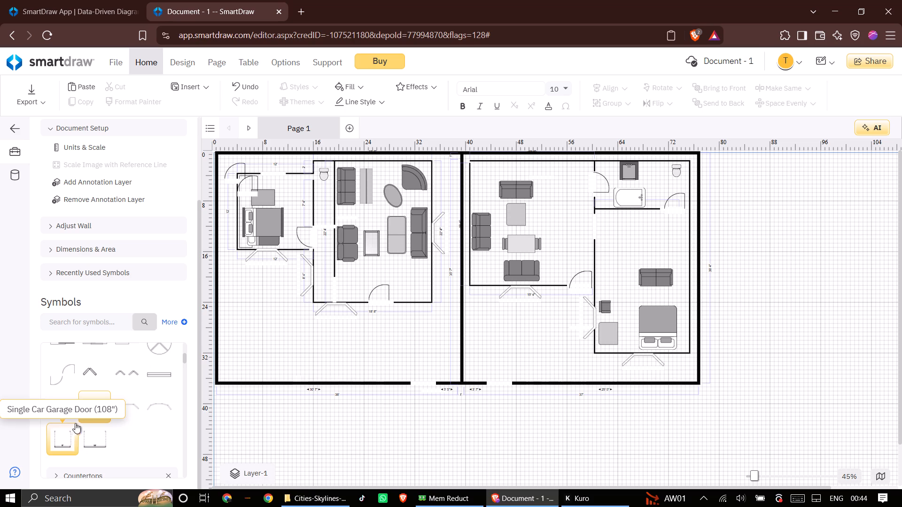
scroll(158, 379, up, 1)
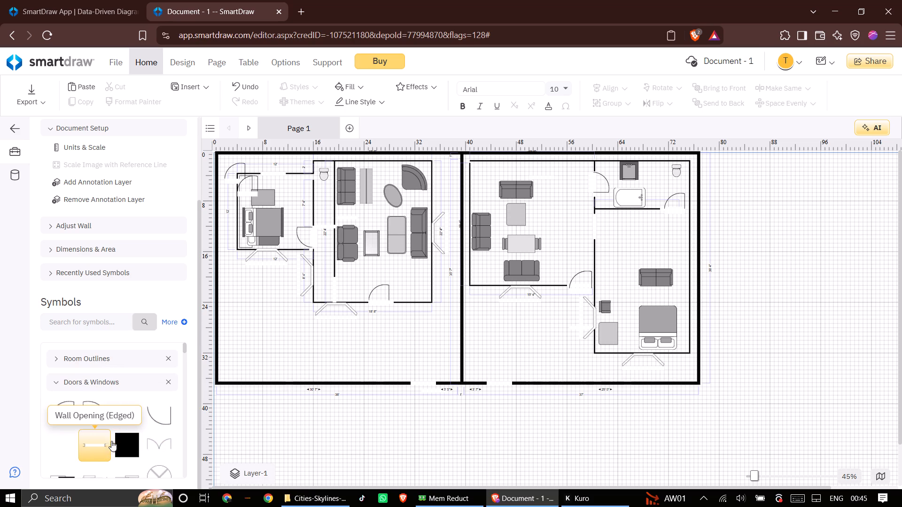
click(151, 439)
drag(151, 444, 331, 400)
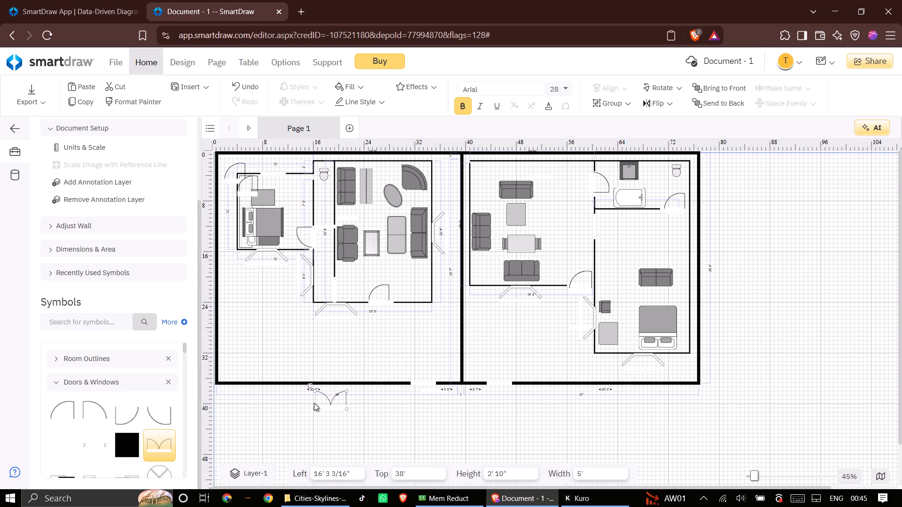
drag(314, 408, 282, 411)
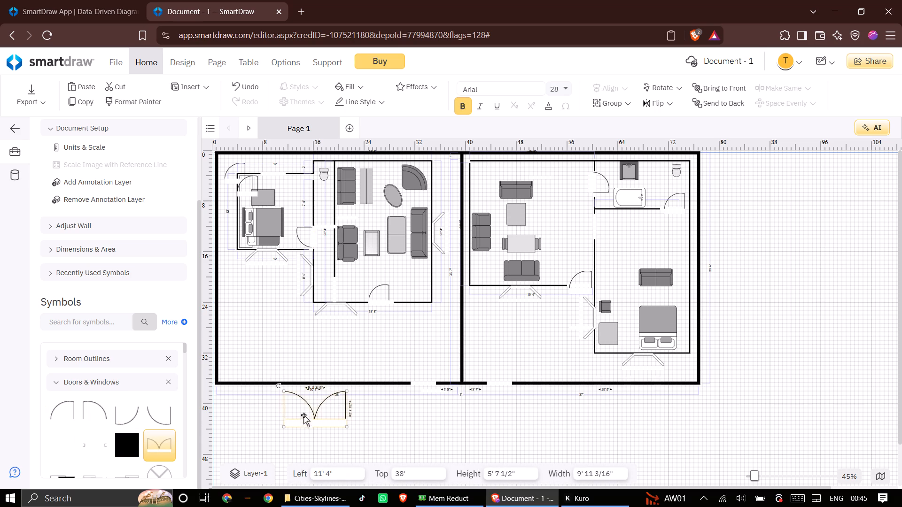
Move the double door into the entrance opening in the left unit's bottom outer wall.
drag(313, 421, 389, 398)
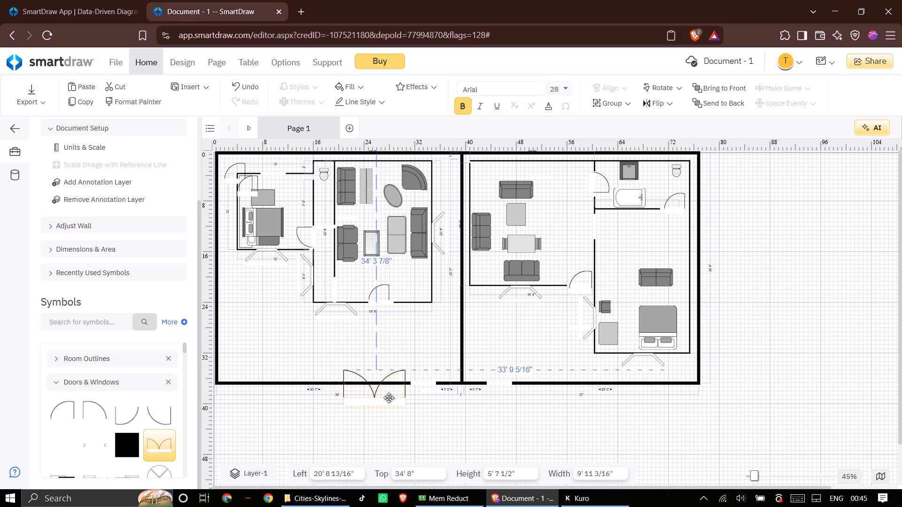
drag(389, 398, 412, 381)
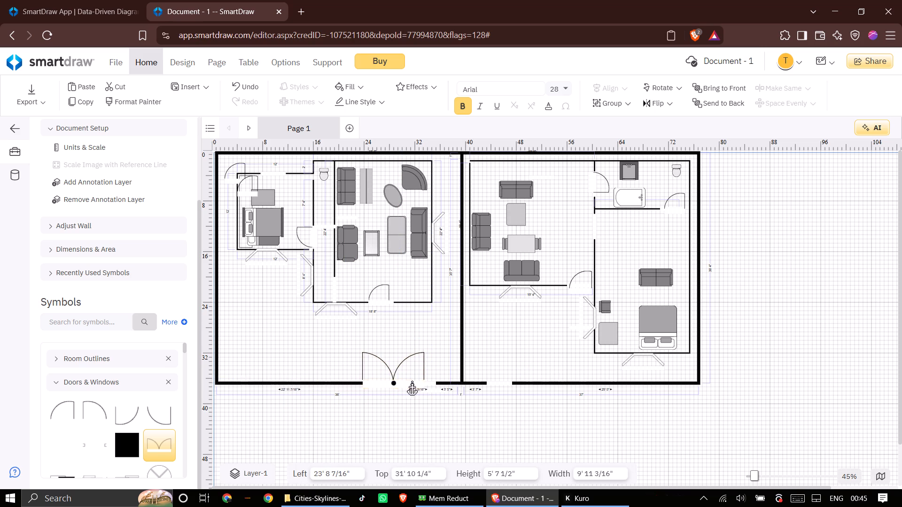
drag(412, 381, 422, 379)
click(424, 419)
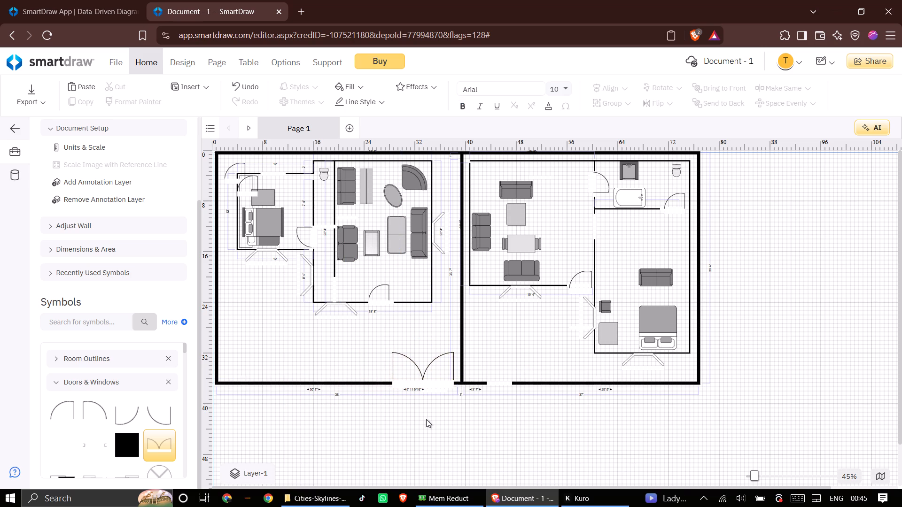
Copy the left unit's double door and paste it into the entrance opening in the right unit's bottom outer wall.
right_click(428, 381)
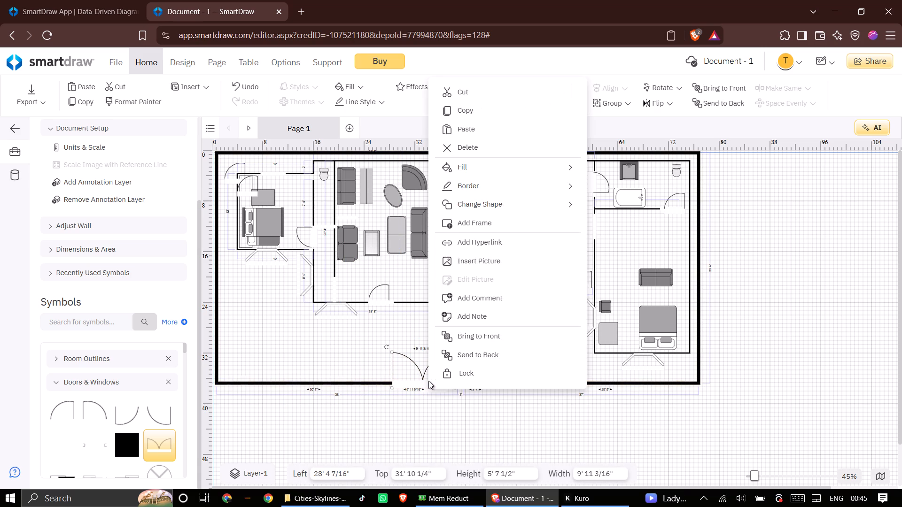
click(464, 113)
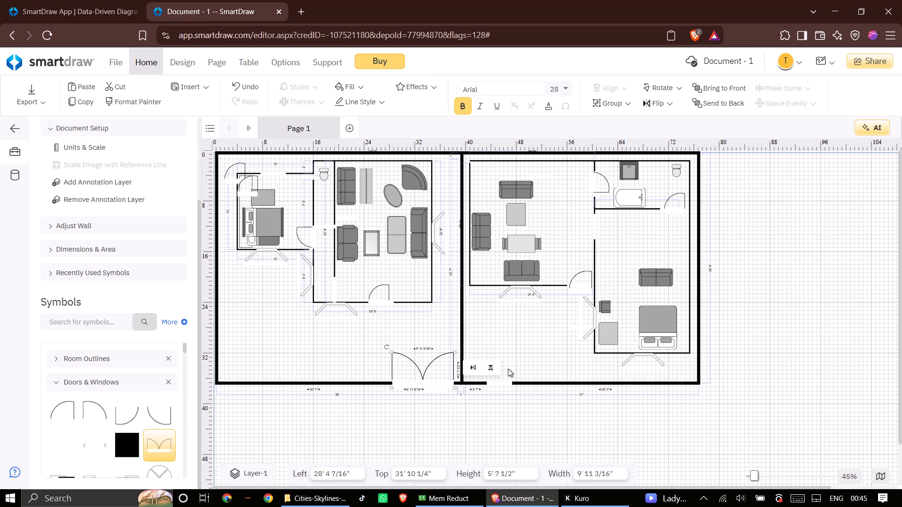
right_click(496, 371)
right_drag(503, 357, 498, 356)
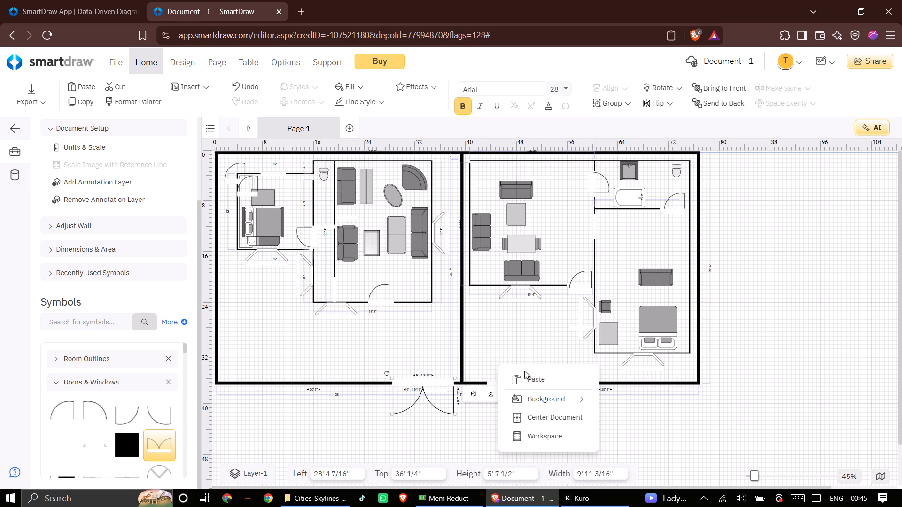
click(525, 373)
drag(523, 386, 495, 380)
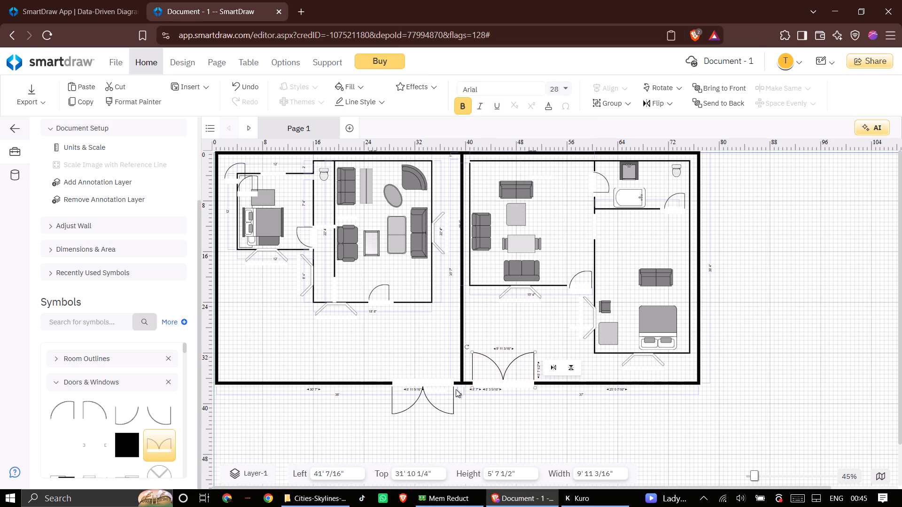
Flip the left unit's double door vertically so that it swings inward, into the unit.
click(427, 383)
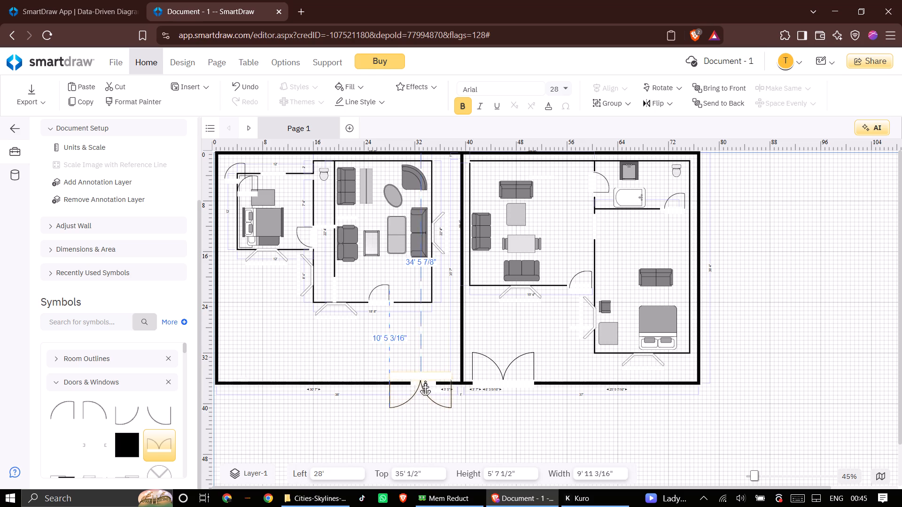
right_click(427, 380)
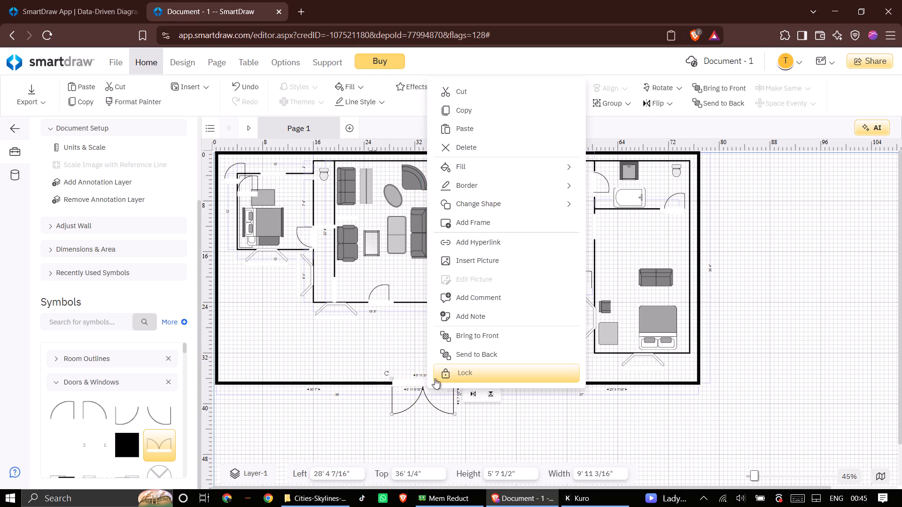
click(415, 379)
click(441, 381)
click(443, 383)
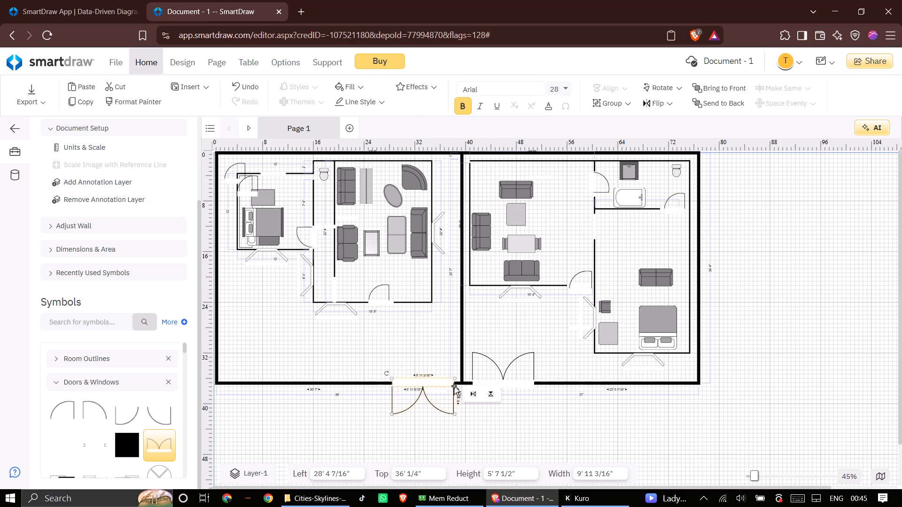
click(479, 393)
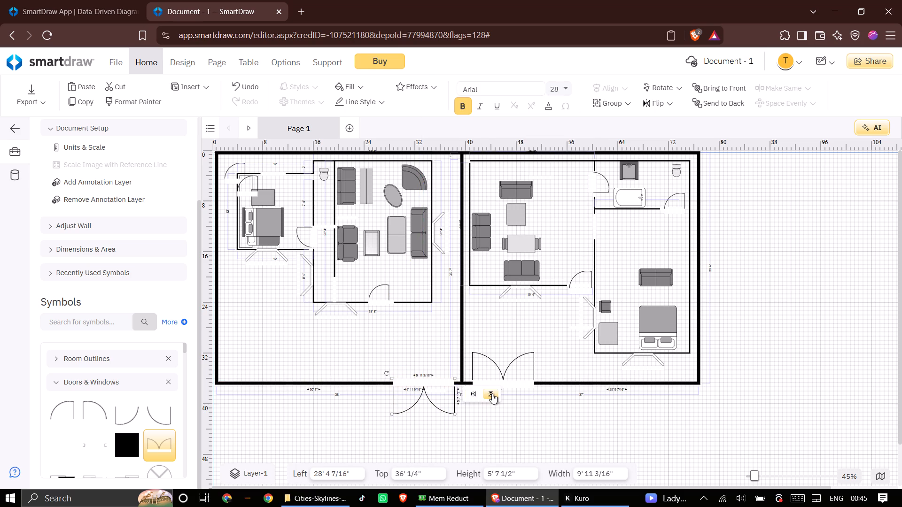
click(492, 393)
click(497, 416)
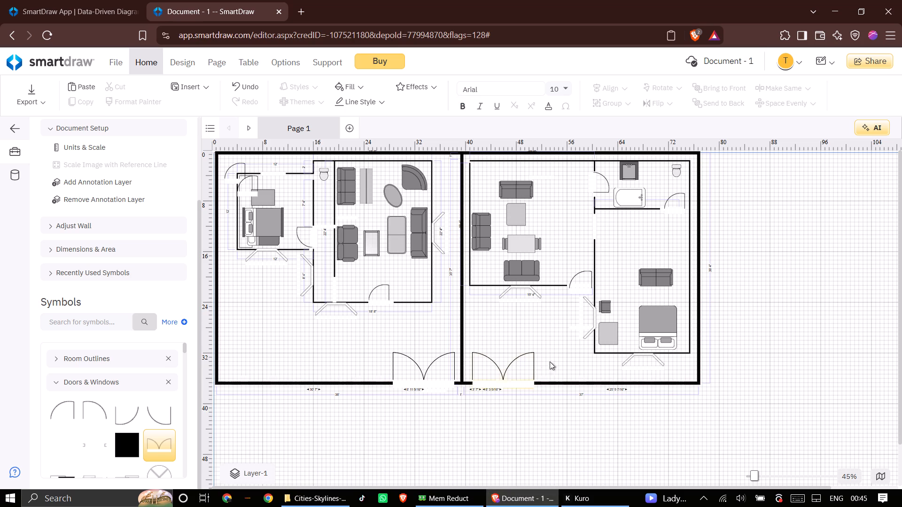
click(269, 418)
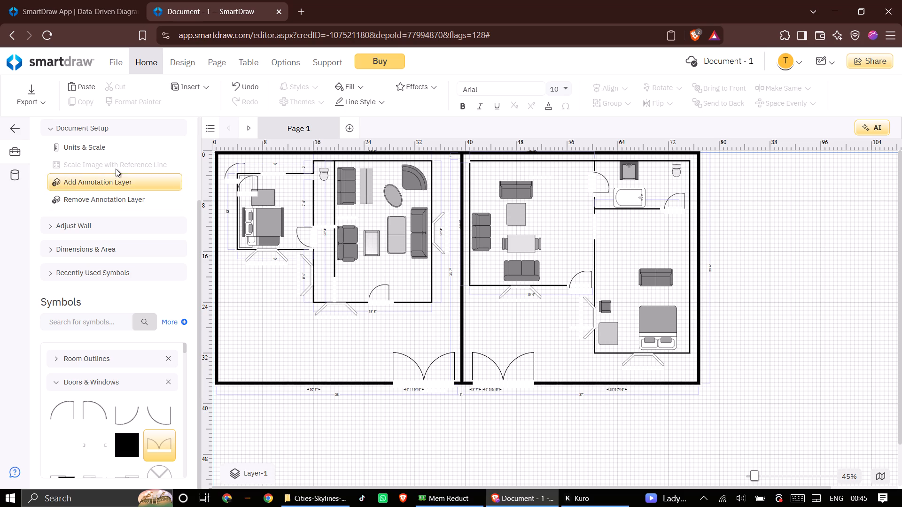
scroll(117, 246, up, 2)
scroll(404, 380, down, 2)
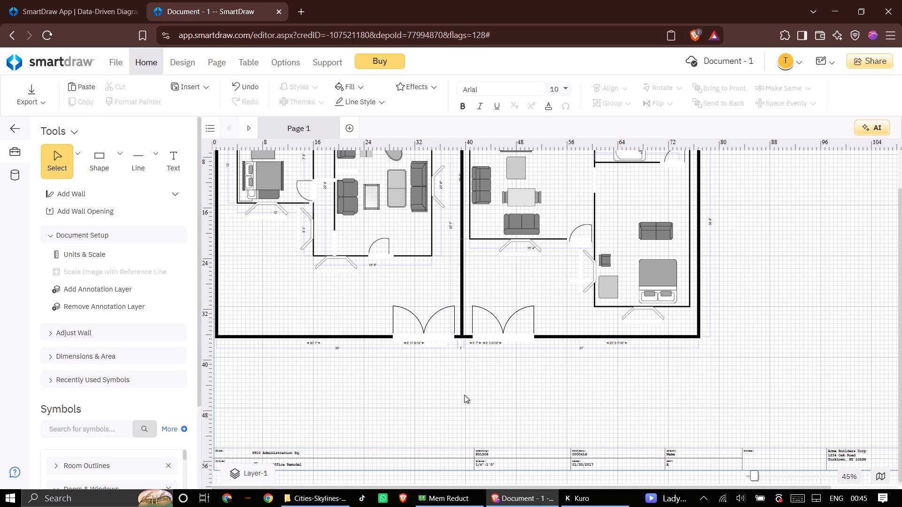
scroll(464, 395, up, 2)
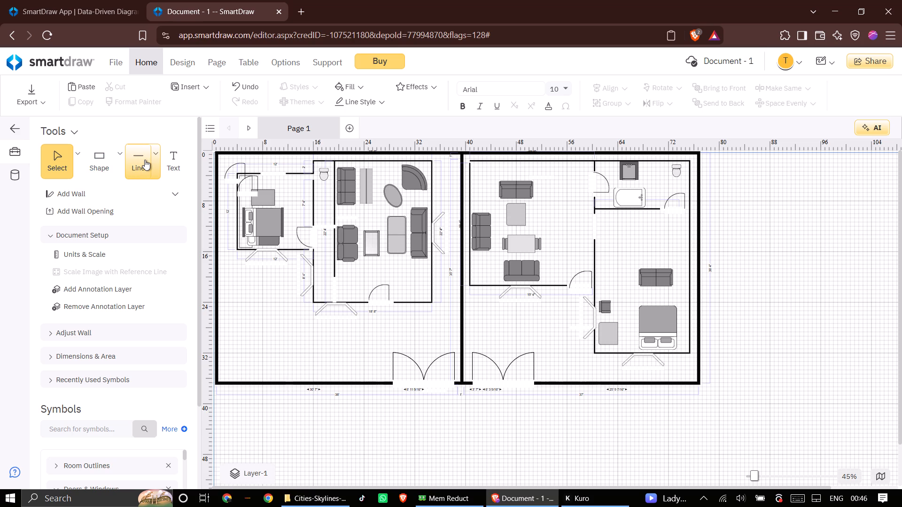
Draw a short horizontal line, about 8 9/16" long, outward from the right unit's top outer corner.
click(131, 158)
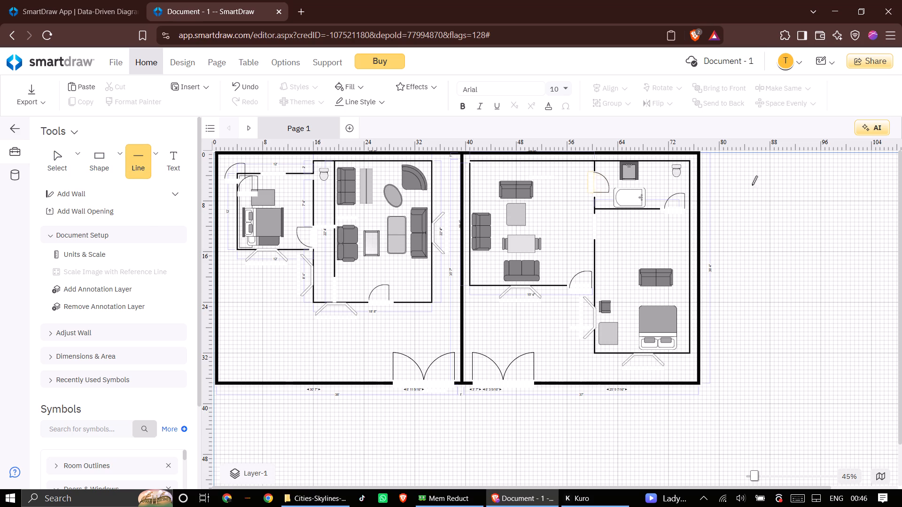
click(699, 153)
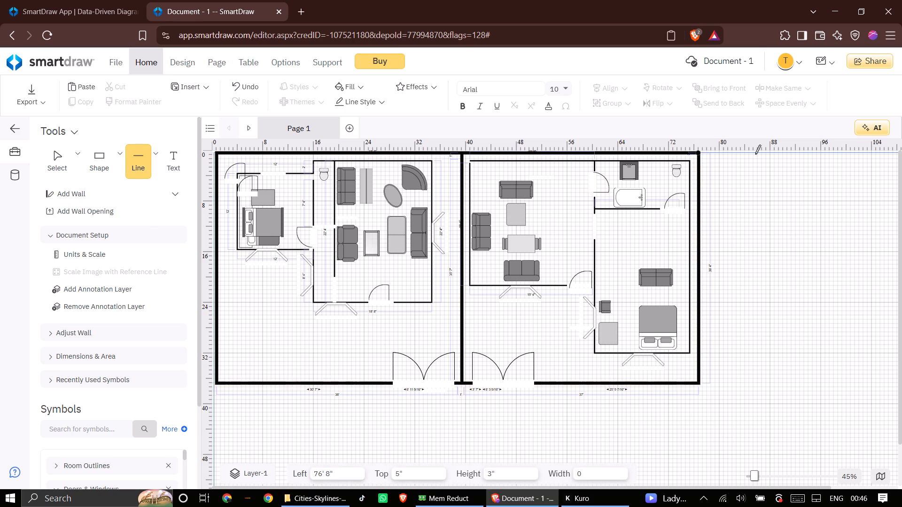
scroll(724, 174, up, 1)
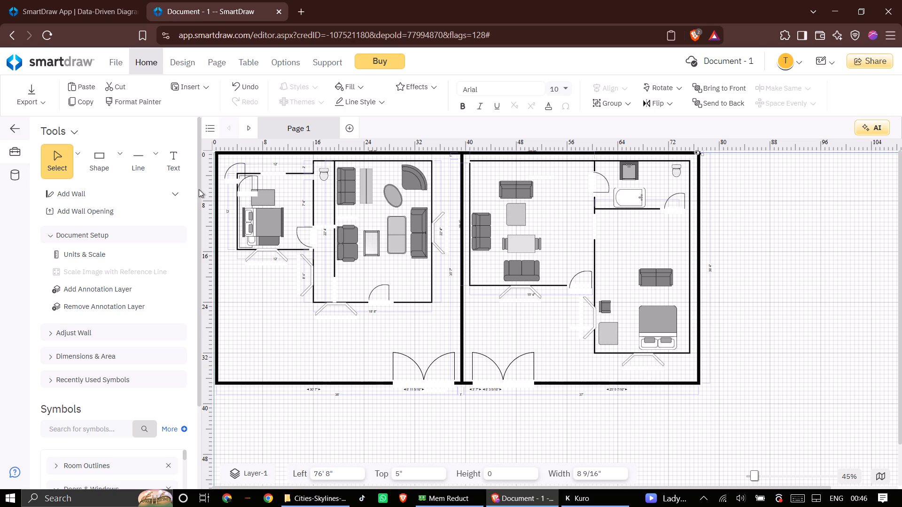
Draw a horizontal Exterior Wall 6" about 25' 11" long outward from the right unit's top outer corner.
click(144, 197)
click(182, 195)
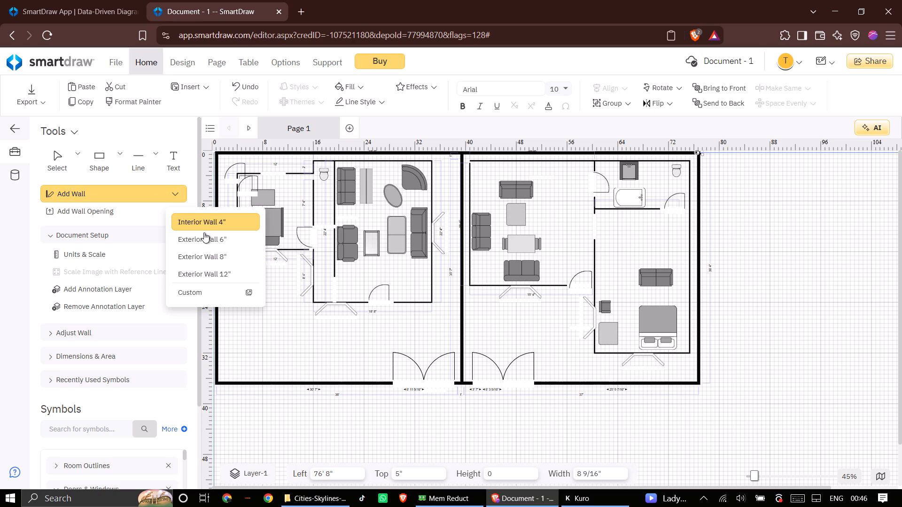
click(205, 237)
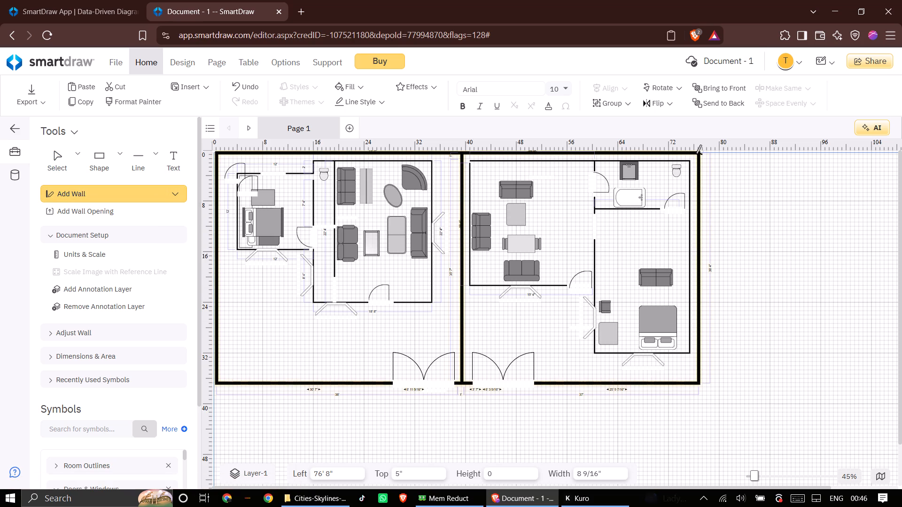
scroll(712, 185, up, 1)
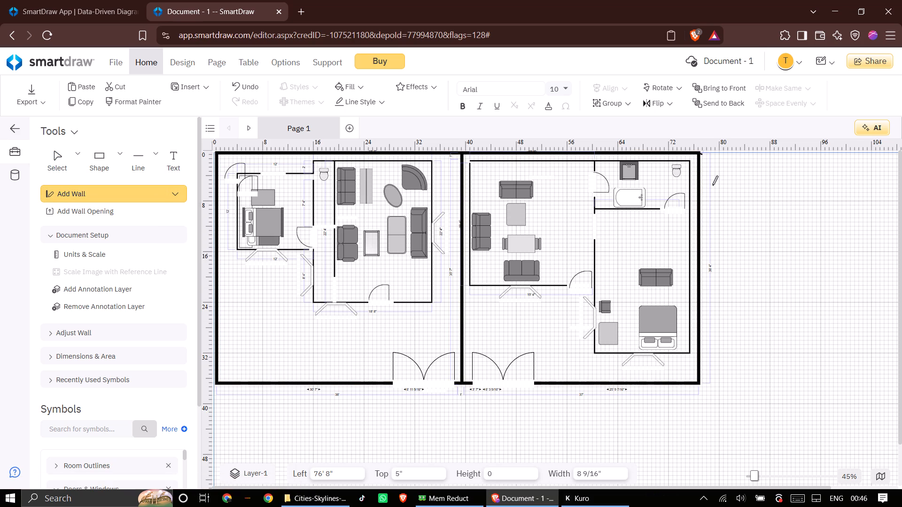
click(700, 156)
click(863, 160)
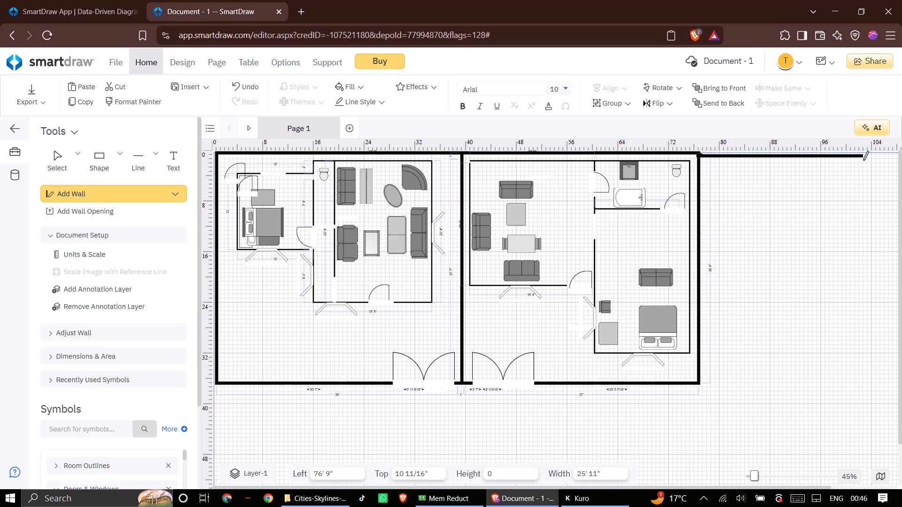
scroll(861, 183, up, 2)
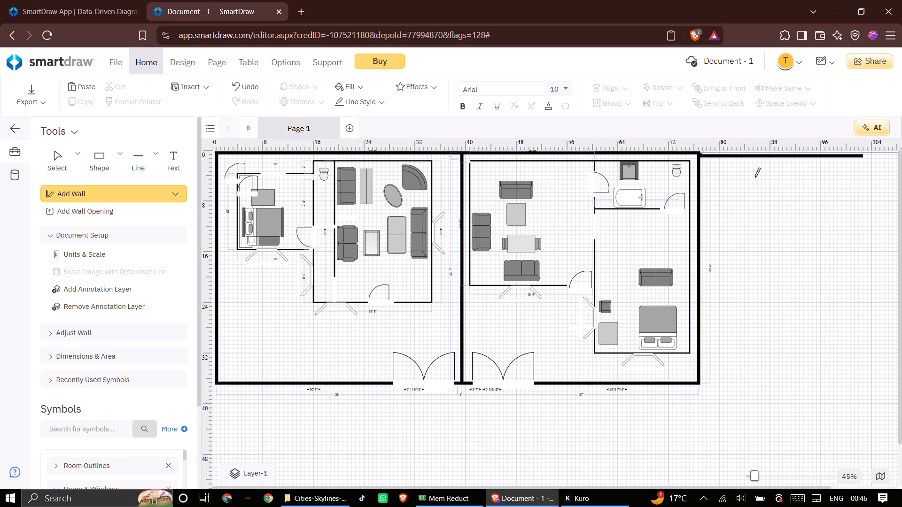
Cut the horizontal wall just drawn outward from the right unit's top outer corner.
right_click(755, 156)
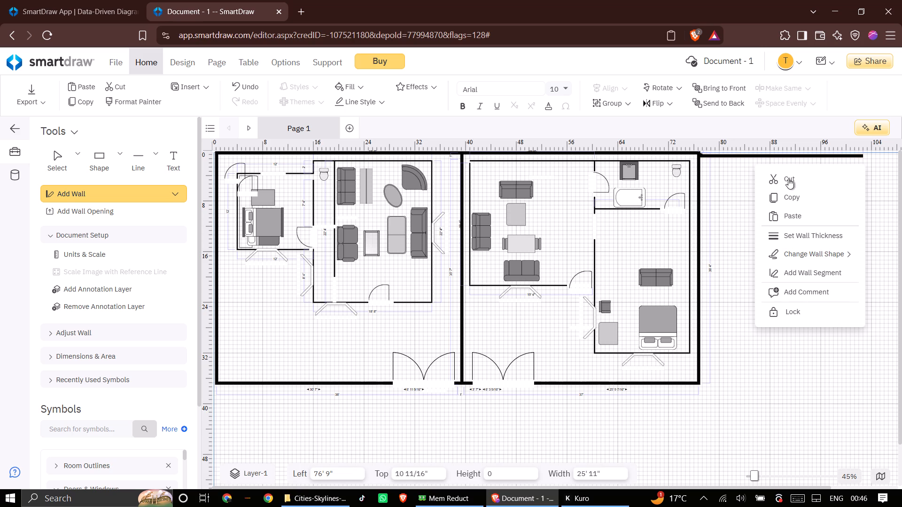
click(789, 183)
Draw a horizontal wall from the right unit's top outer corner, extending the top line to about 51' 9" long.
scroll(743, 186, up, 1)
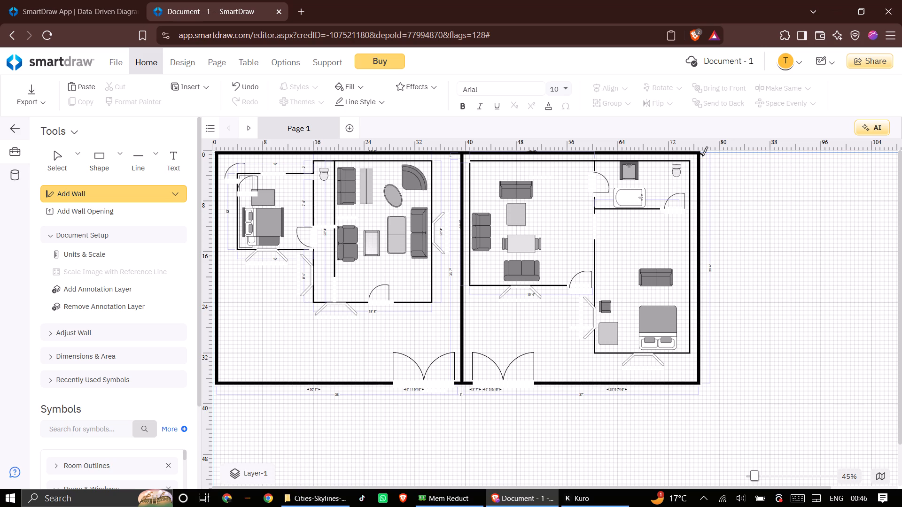
click(700, 152)
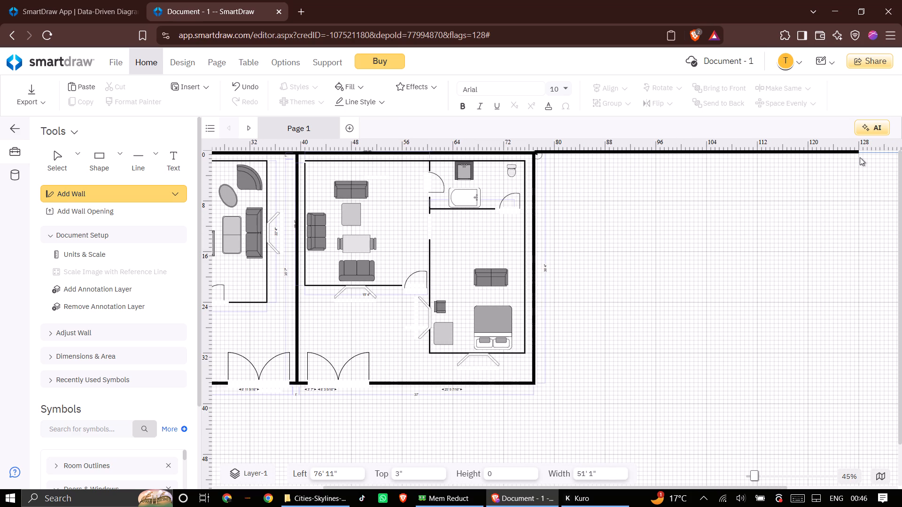
click(860, 157)
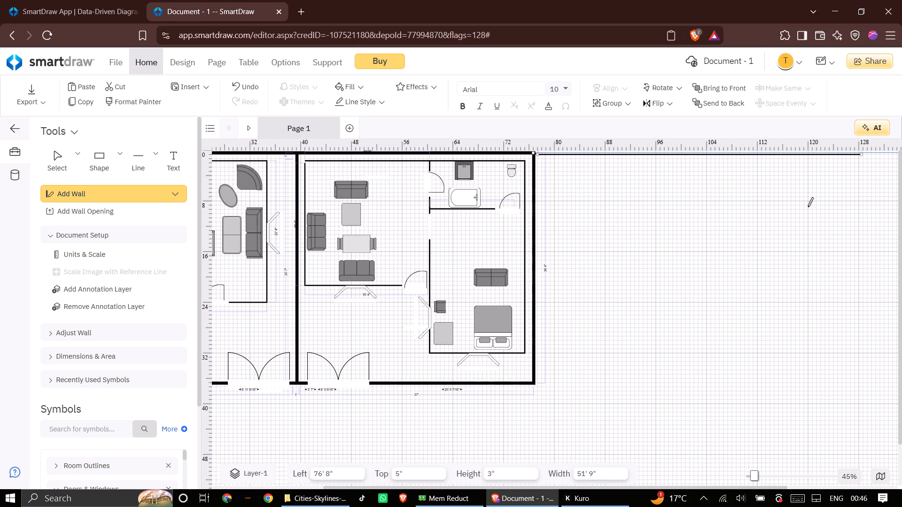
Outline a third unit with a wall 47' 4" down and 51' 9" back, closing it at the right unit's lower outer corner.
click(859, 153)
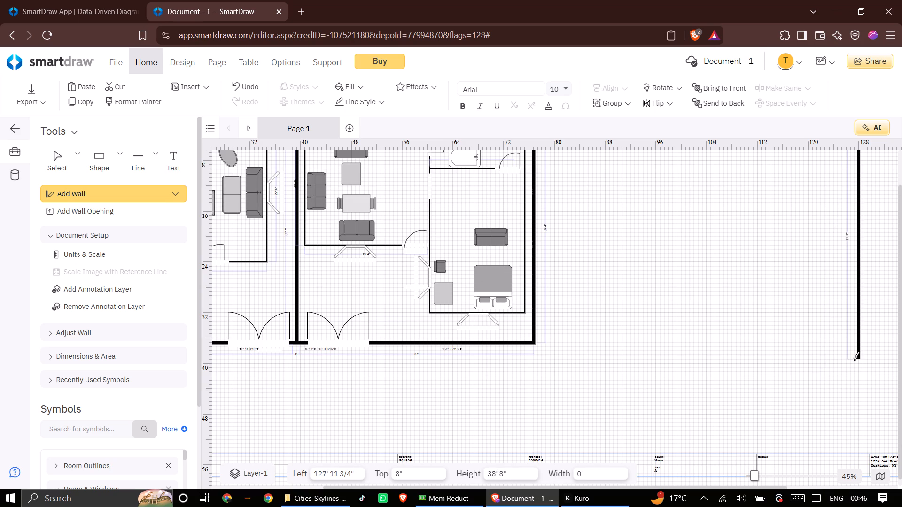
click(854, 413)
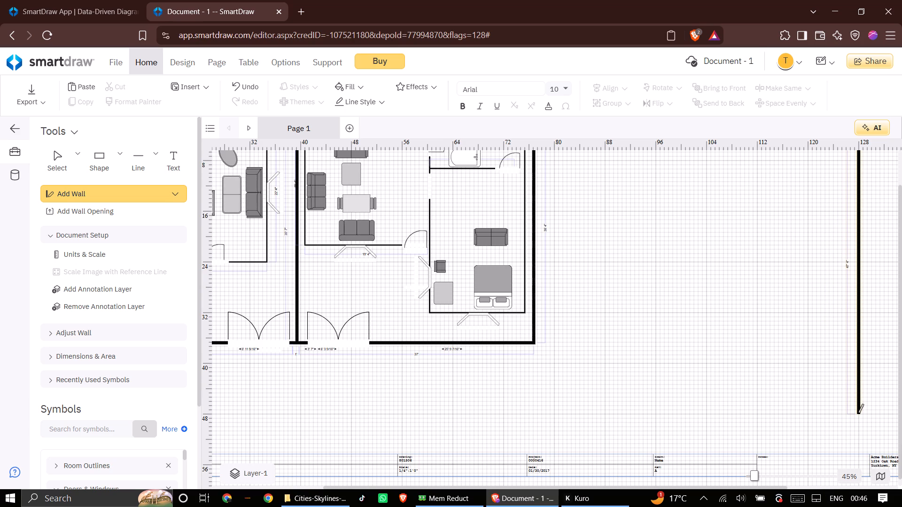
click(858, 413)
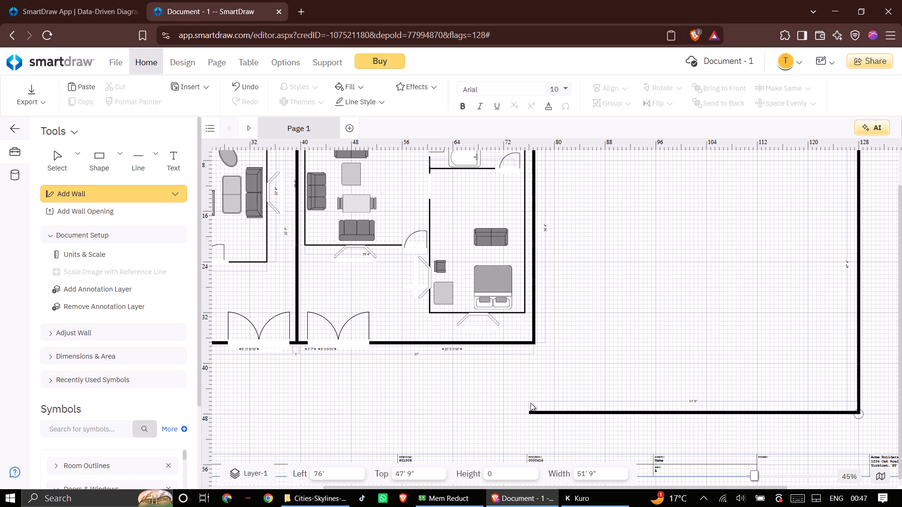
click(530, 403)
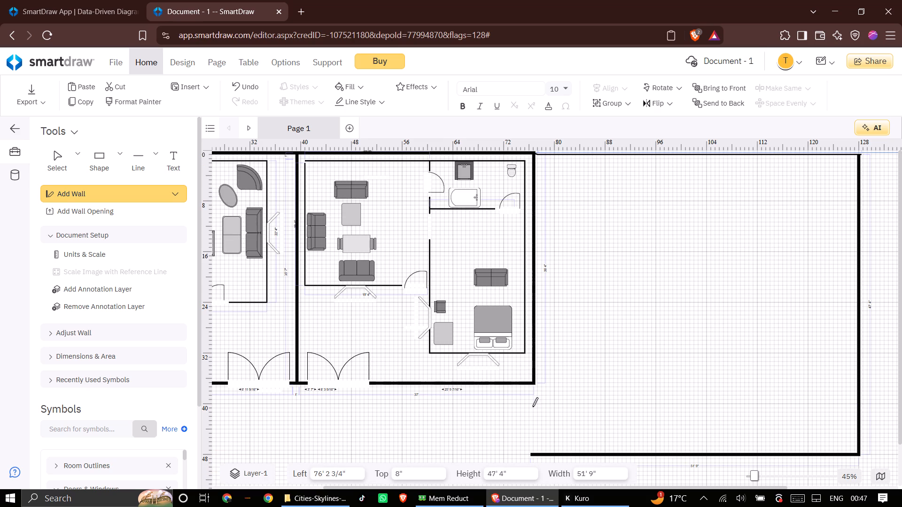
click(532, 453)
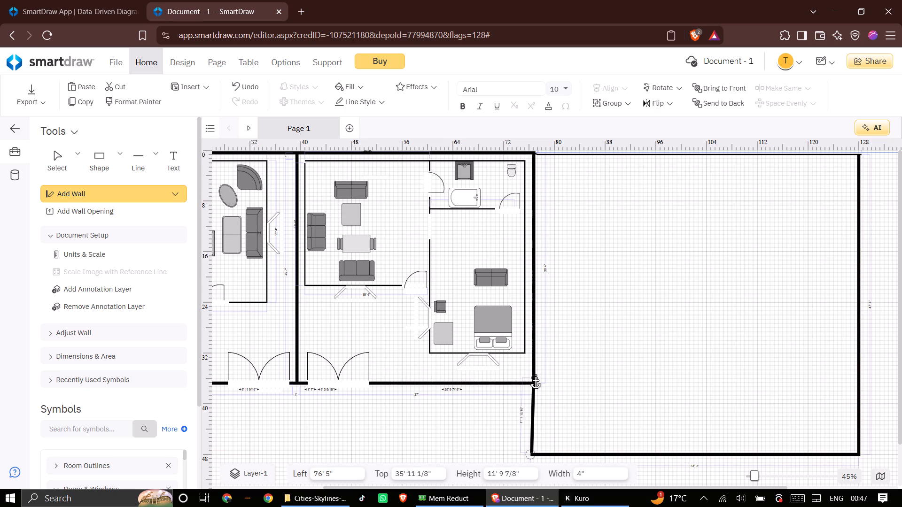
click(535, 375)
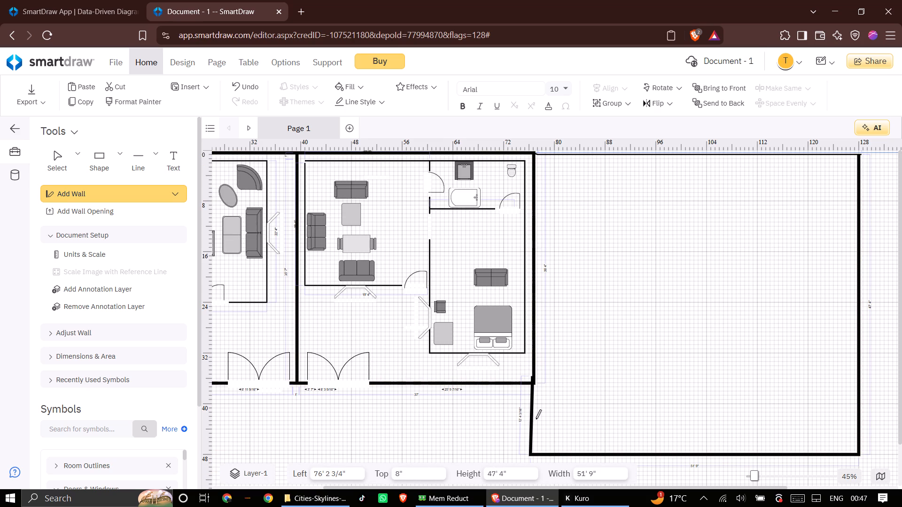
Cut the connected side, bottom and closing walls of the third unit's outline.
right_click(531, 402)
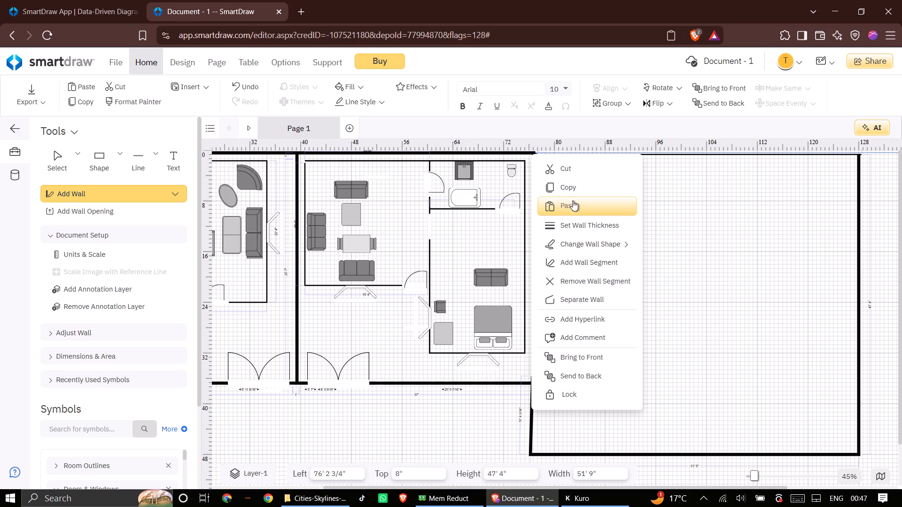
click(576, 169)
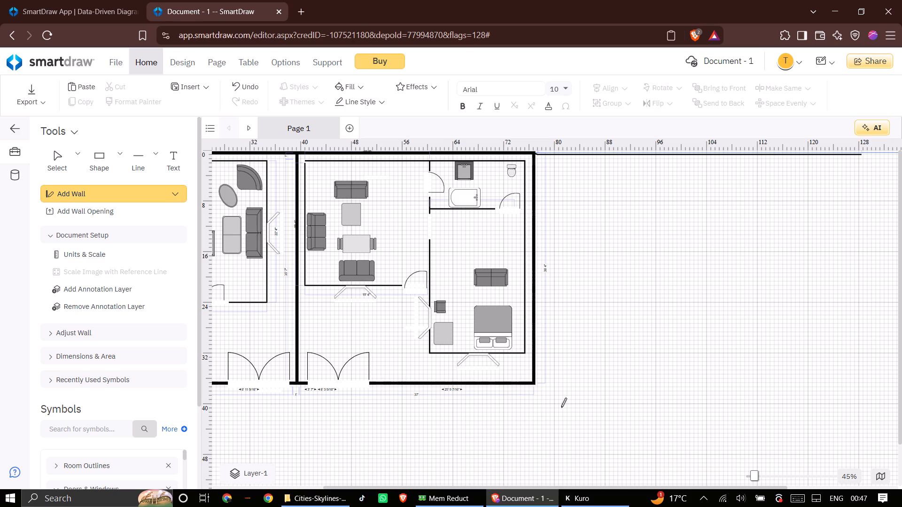
Draw a vertical wall about 51' 7" long downward from the far end of the new top wall.
click(860, 154)
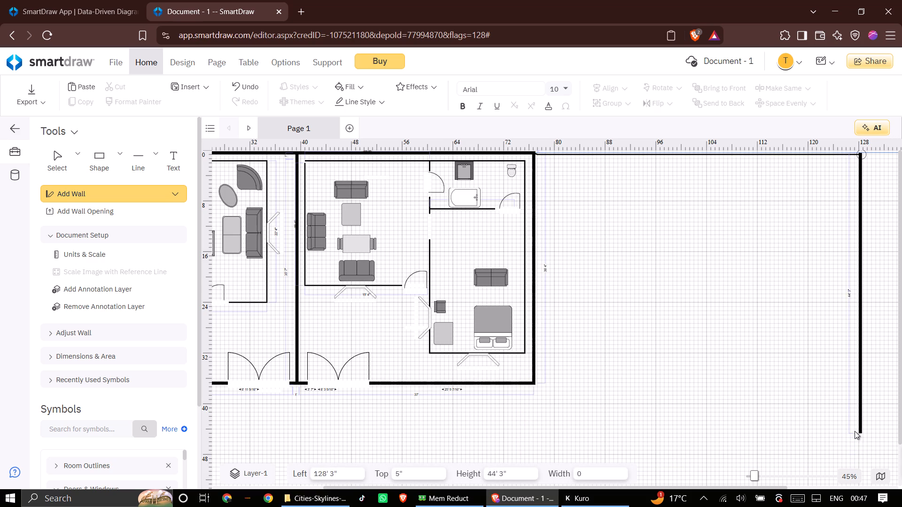
scroll(855, 461, down, 1)
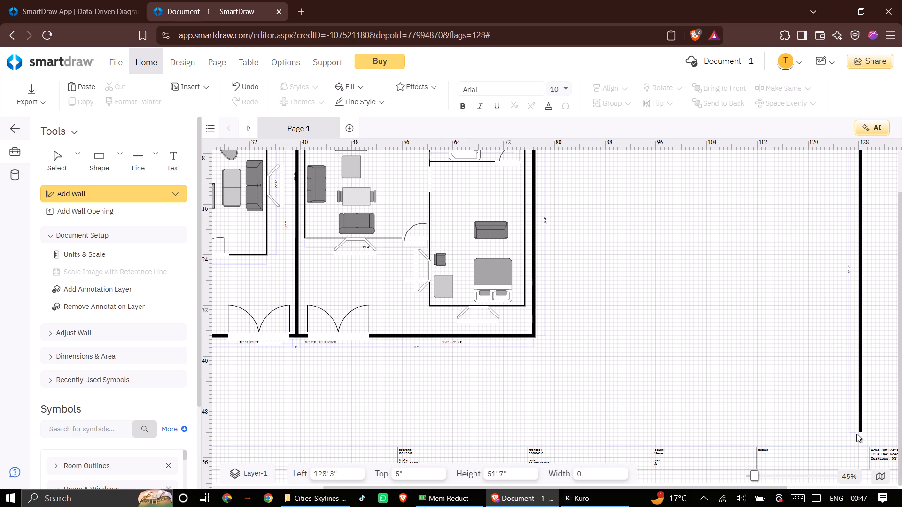
click(856, 434)
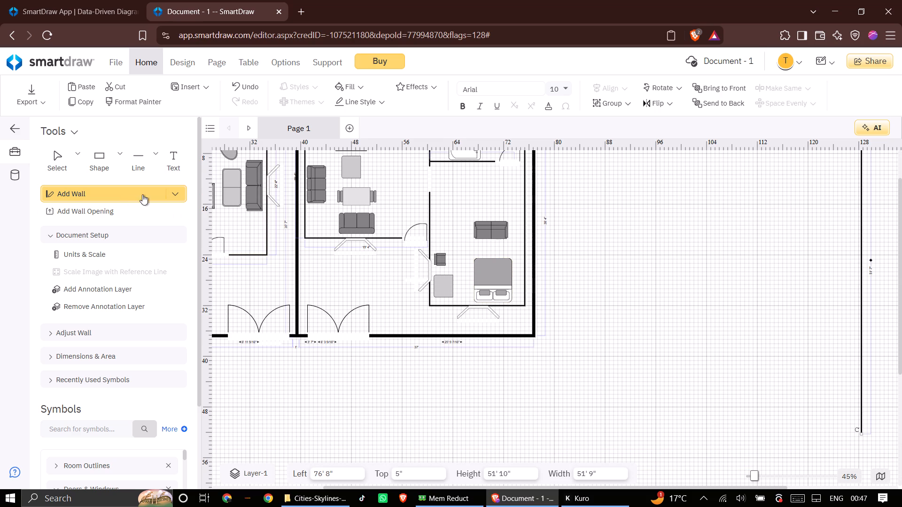
Draw an 8" exterior bottom wall about 51' 9" long from the far side wall's lower end back toward the right unit's outer line.
click(171, 194)
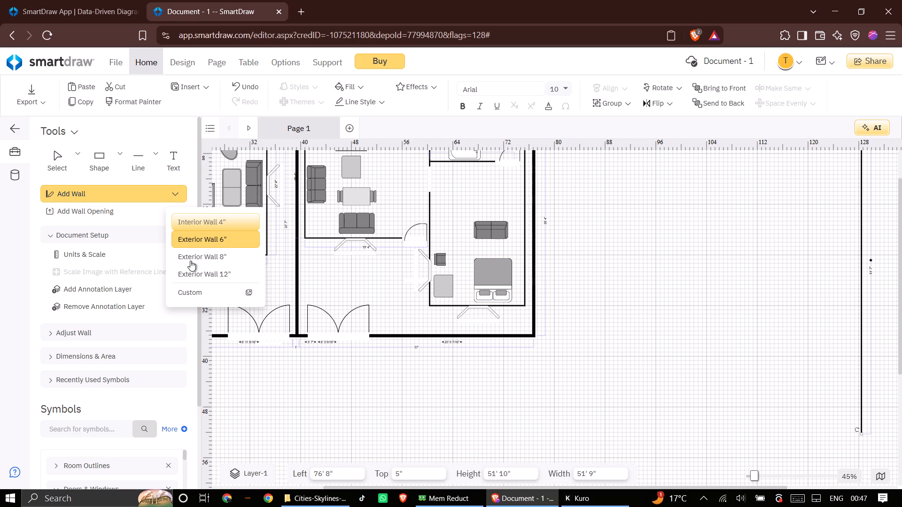
click(199, 260)
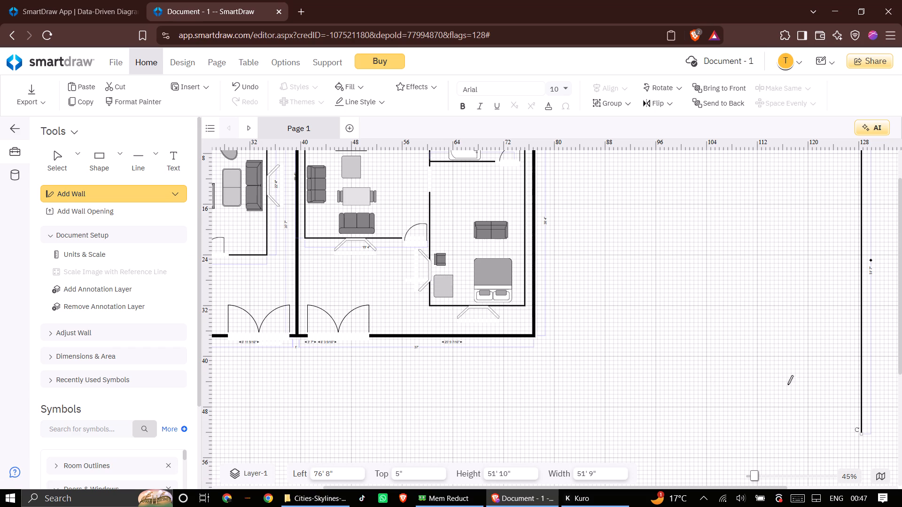
click(862, 430)
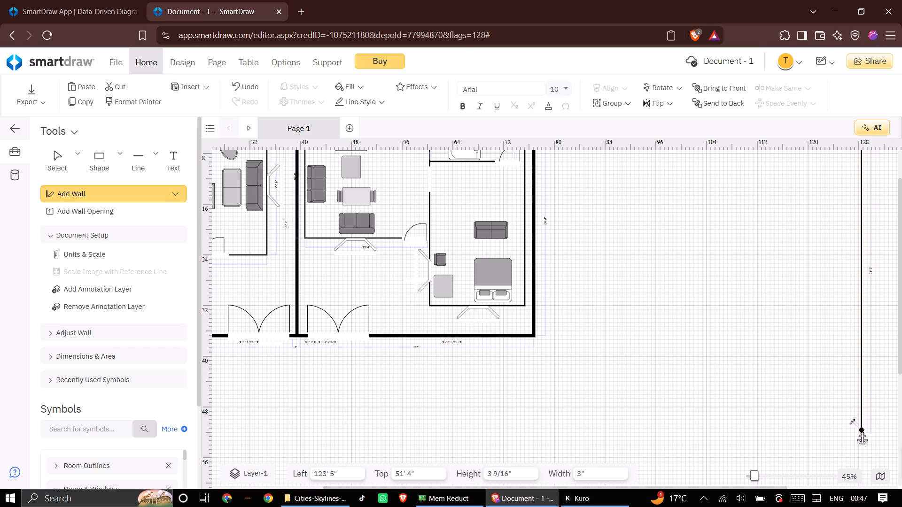
click(534, 421)
click(534, 421)
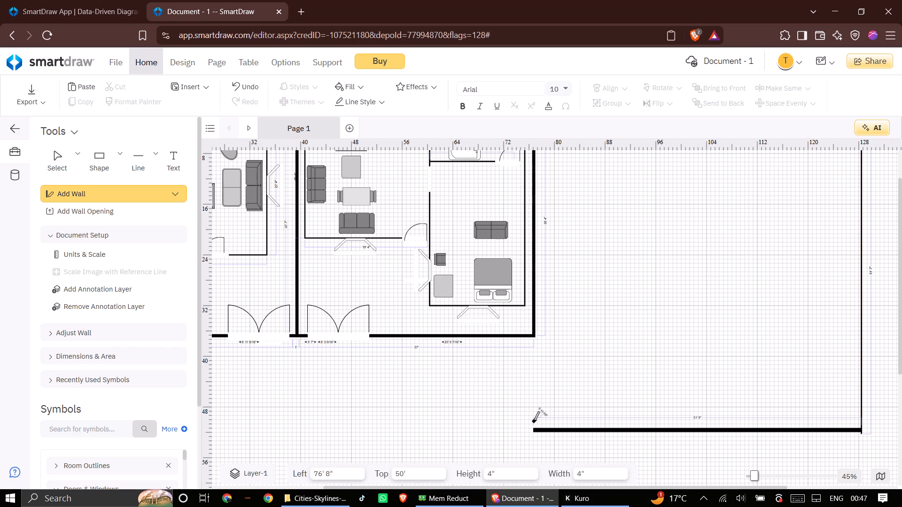
right_click(538, 401)
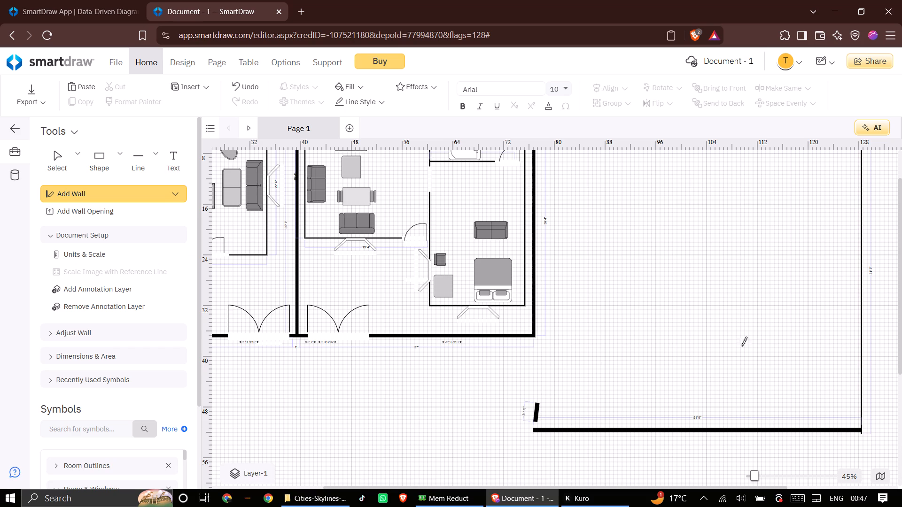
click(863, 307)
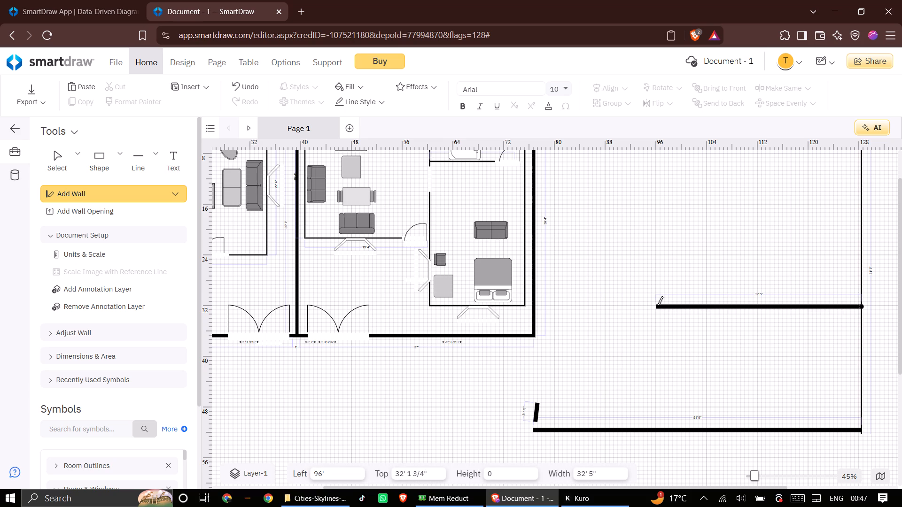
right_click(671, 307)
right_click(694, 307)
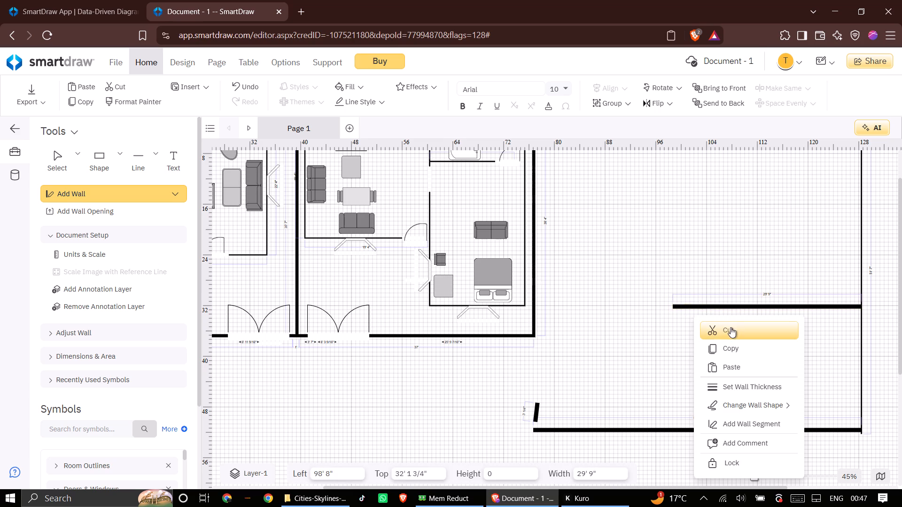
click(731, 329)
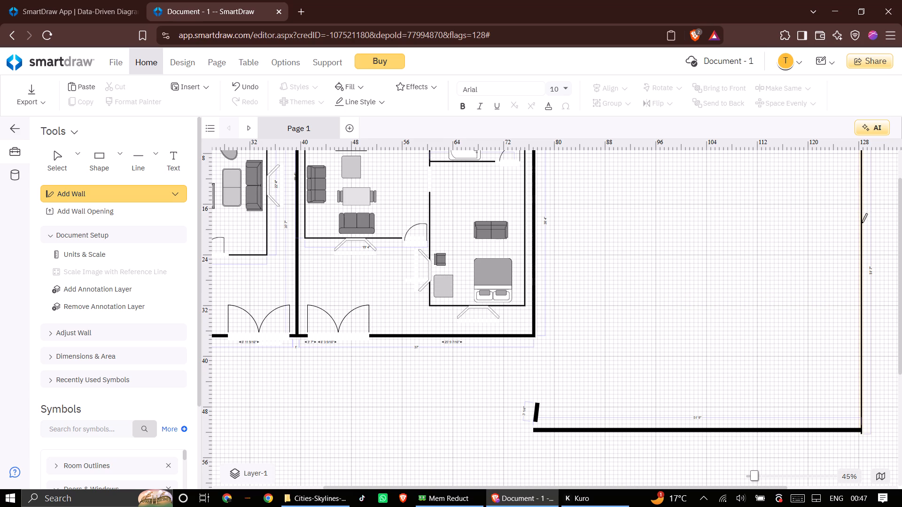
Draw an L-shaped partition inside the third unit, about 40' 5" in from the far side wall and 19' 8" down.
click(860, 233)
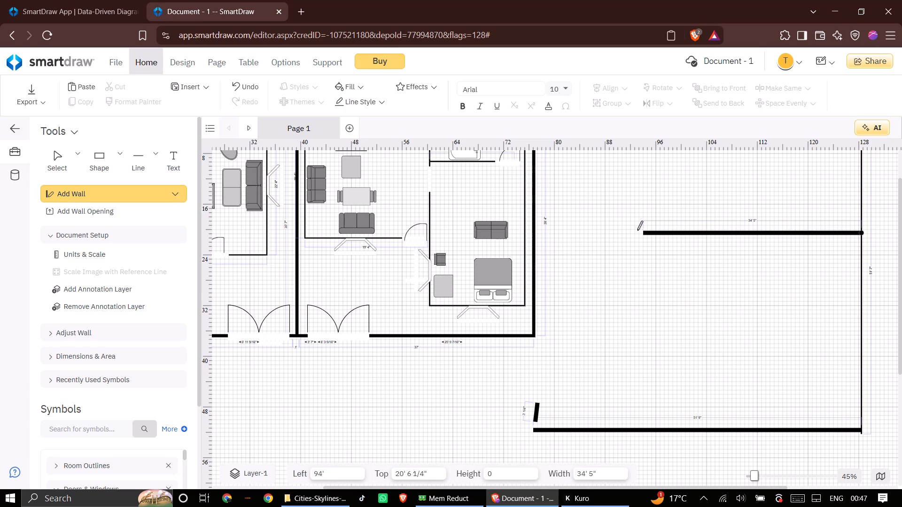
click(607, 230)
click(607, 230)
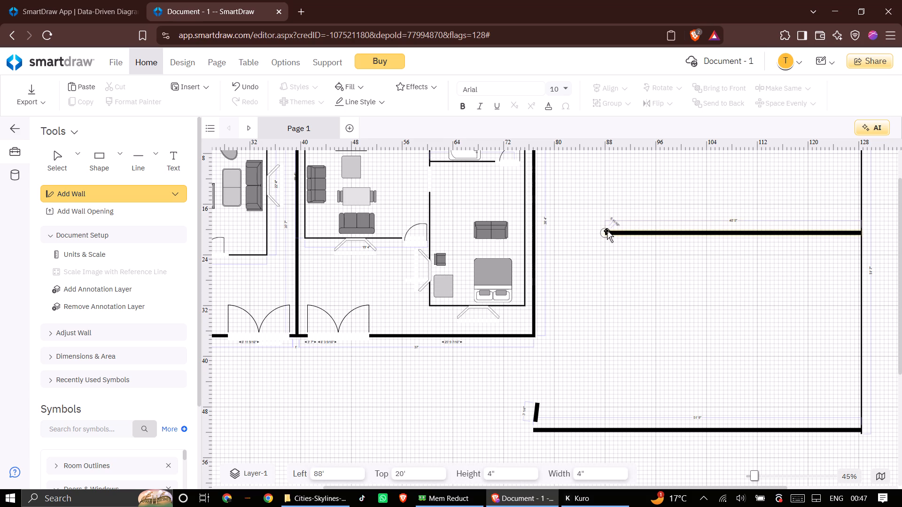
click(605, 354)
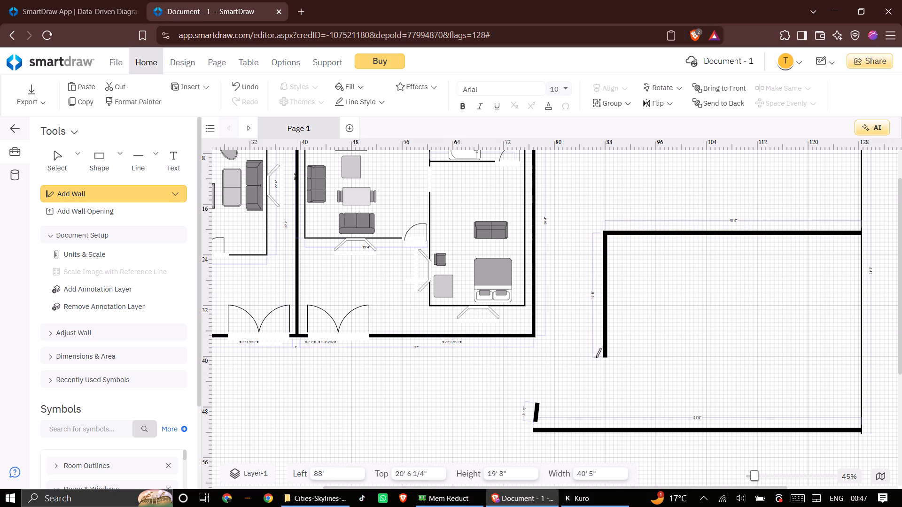
Cut the short stray wall piece above the open end of the third unit's bottom wall.
right_click(536, 411)
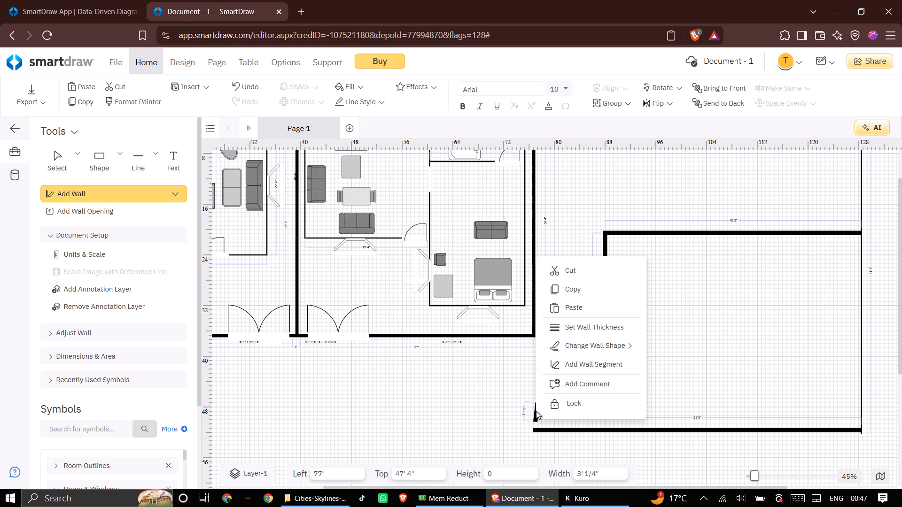
click(580, 277)
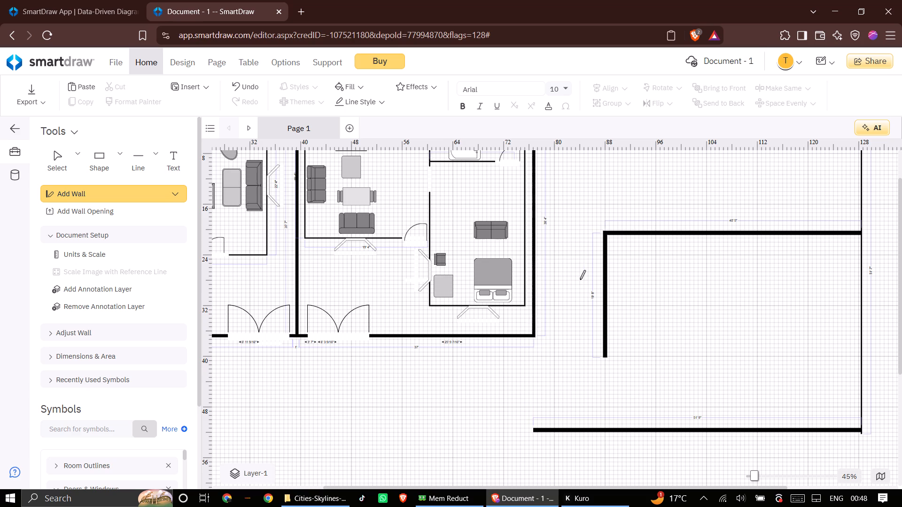
Draw an exterior wall along the third unit's top line, from the right unit's top outer corner to the far corner.
scroll(585, 322, up, 3)
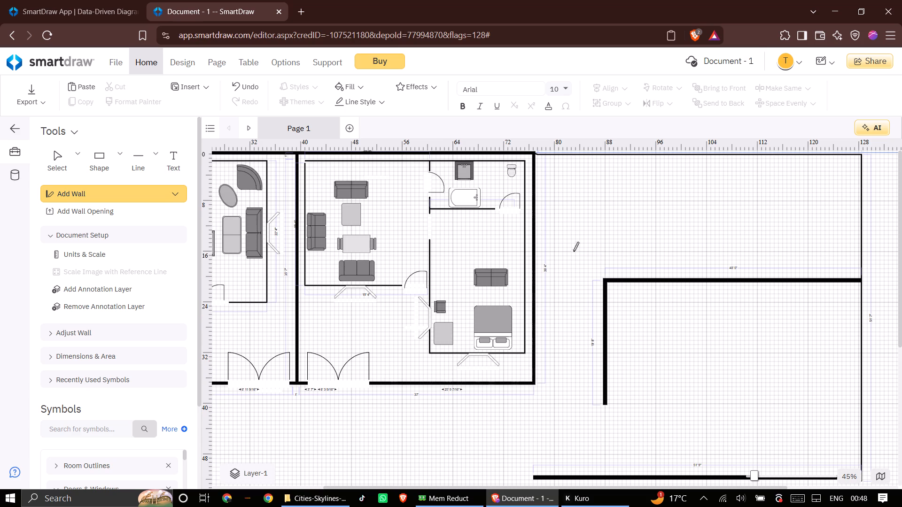
click(535, 153)
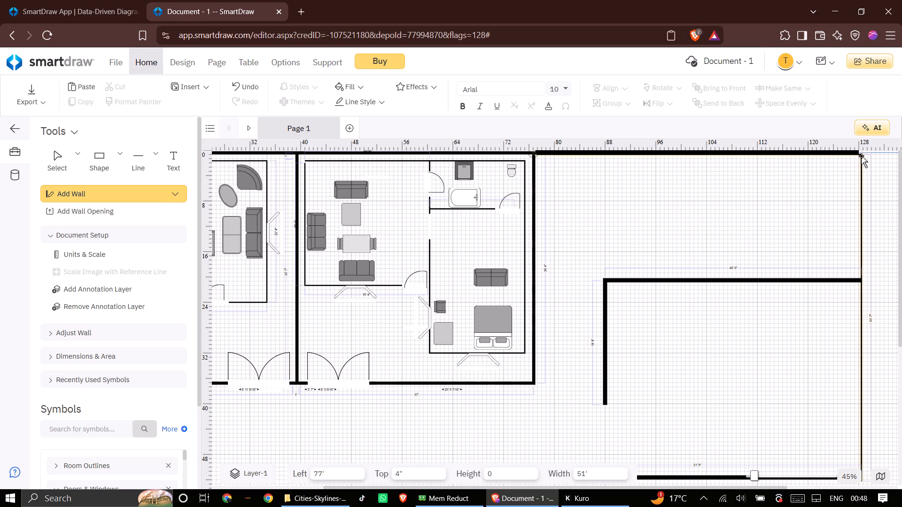
click(865, 155)
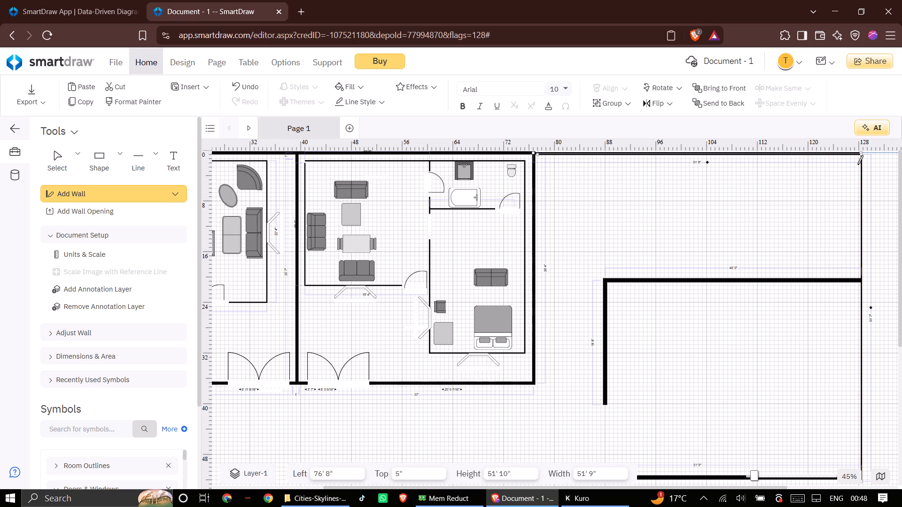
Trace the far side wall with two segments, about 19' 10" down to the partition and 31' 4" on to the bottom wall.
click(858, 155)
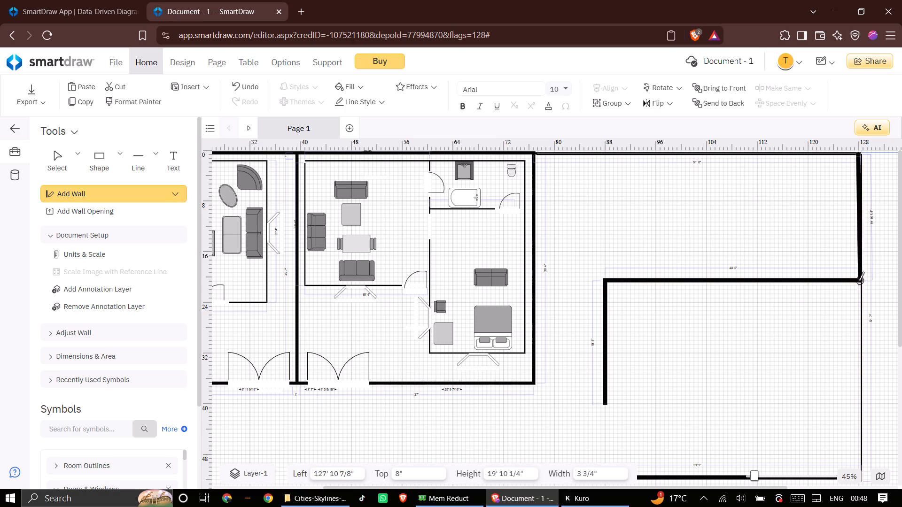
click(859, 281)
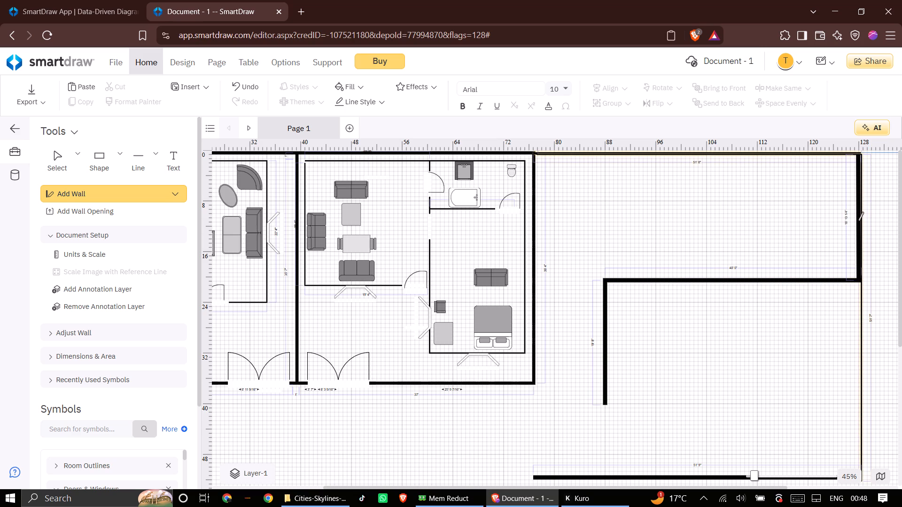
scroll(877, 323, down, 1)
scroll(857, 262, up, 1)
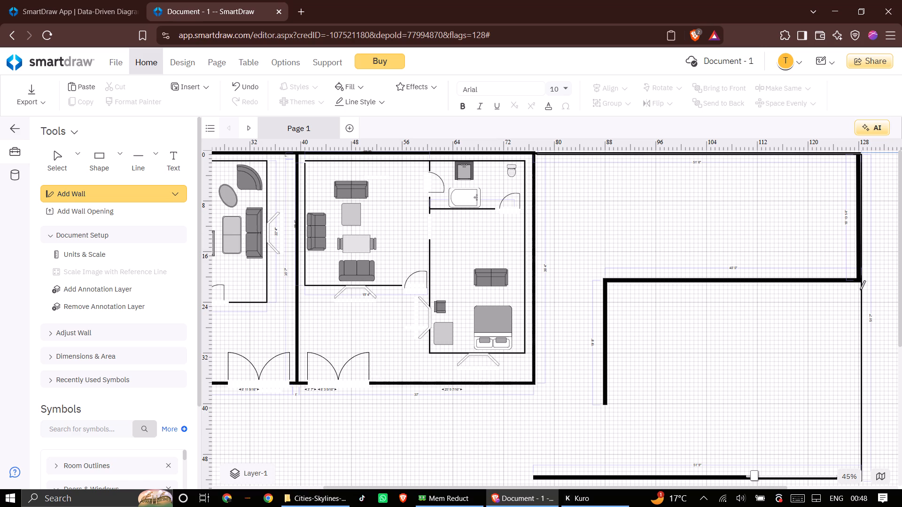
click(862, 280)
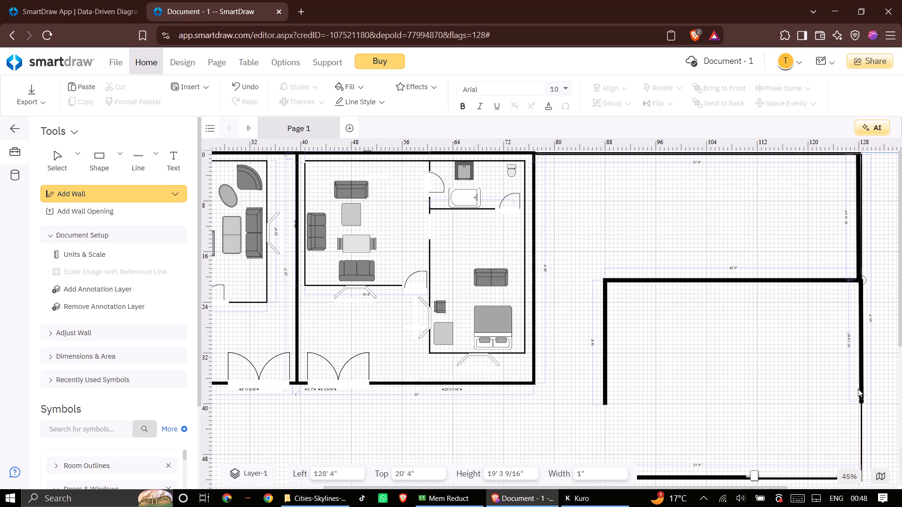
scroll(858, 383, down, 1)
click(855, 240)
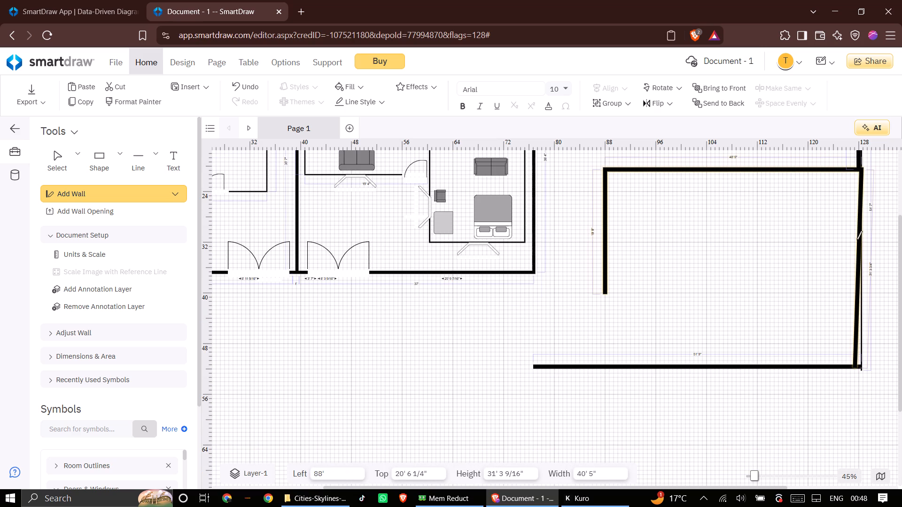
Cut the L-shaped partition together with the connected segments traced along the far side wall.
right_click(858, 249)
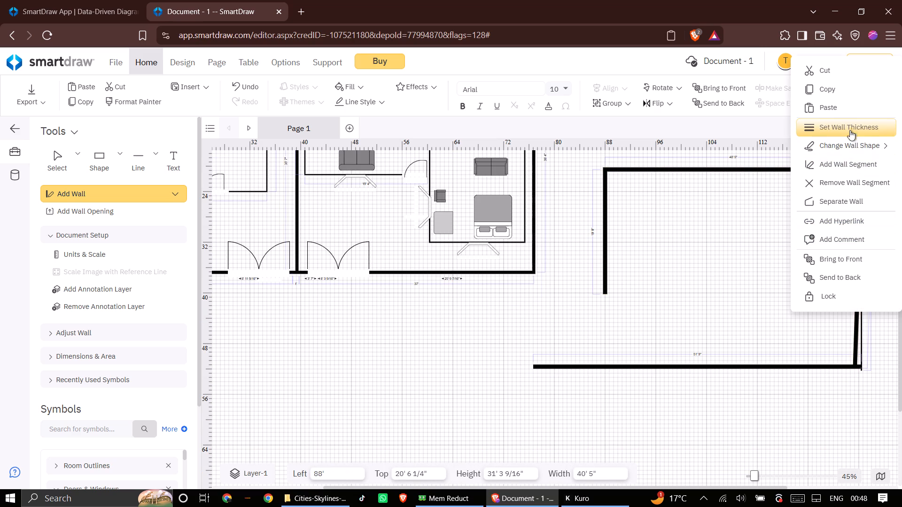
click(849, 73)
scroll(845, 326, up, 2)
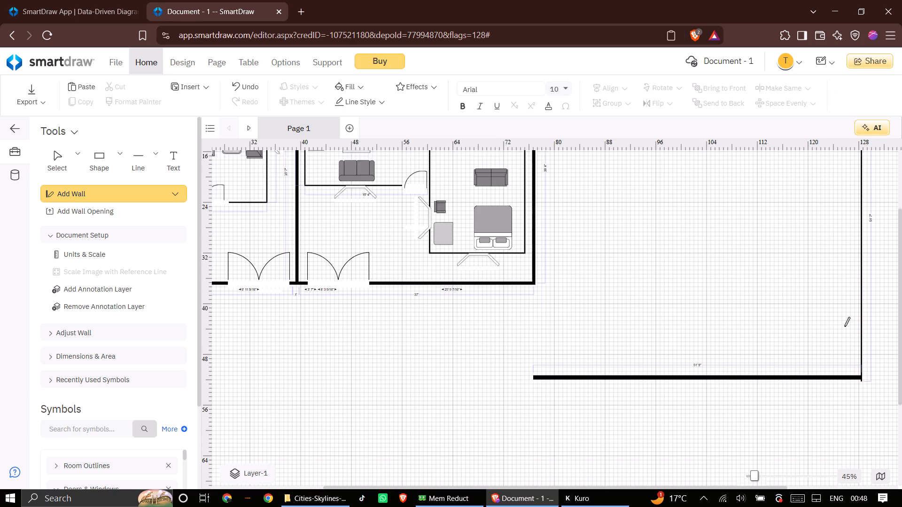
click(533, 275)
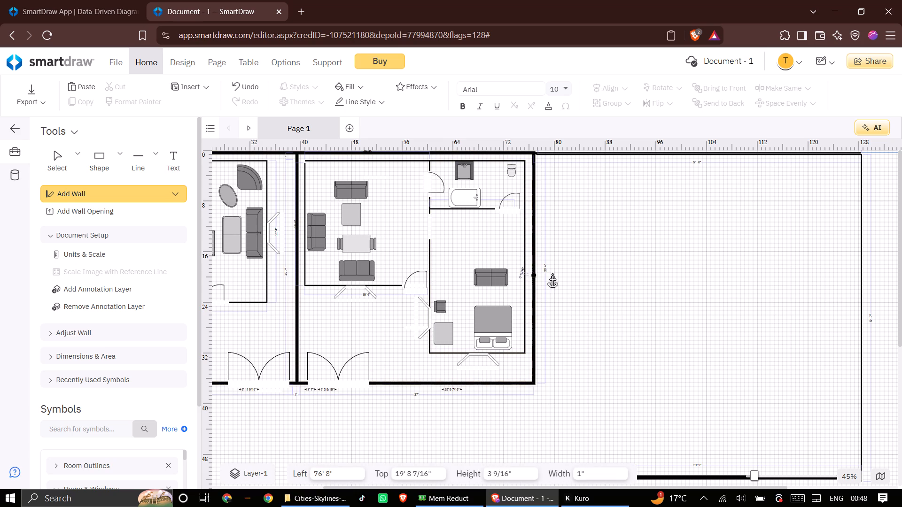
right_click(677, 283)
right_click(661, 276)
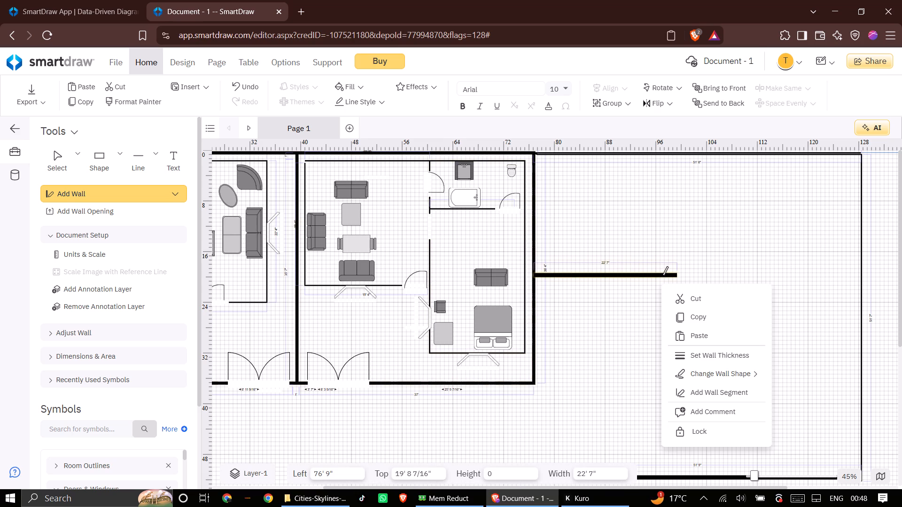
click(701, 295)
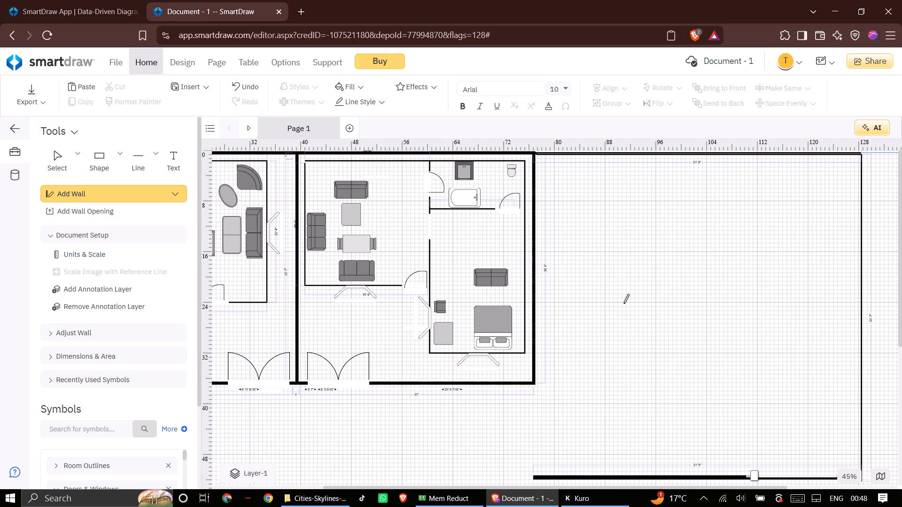
Draw an L-shaped partition in the third unit, with a horizontal wall about 40' 9" to the far side and a 13' 8" wall downward.
click(604, 301)
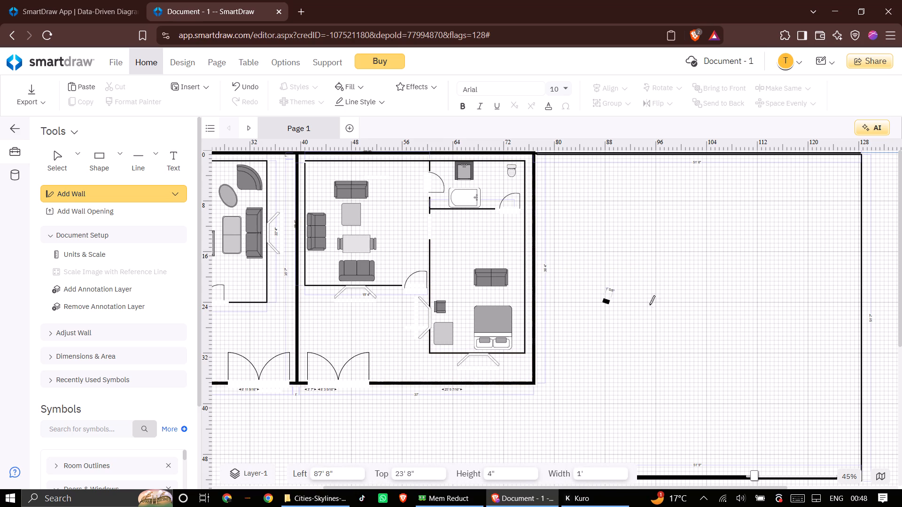
click(862, 300)
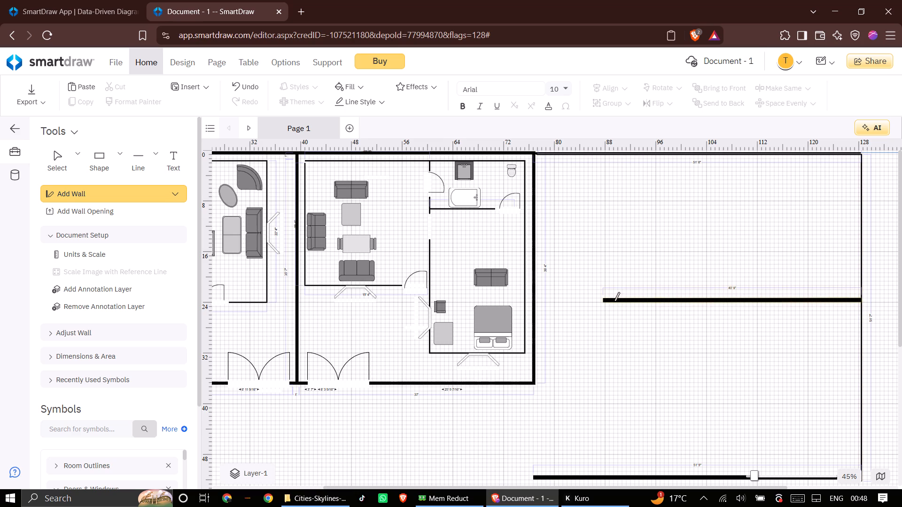
click(603, 300)
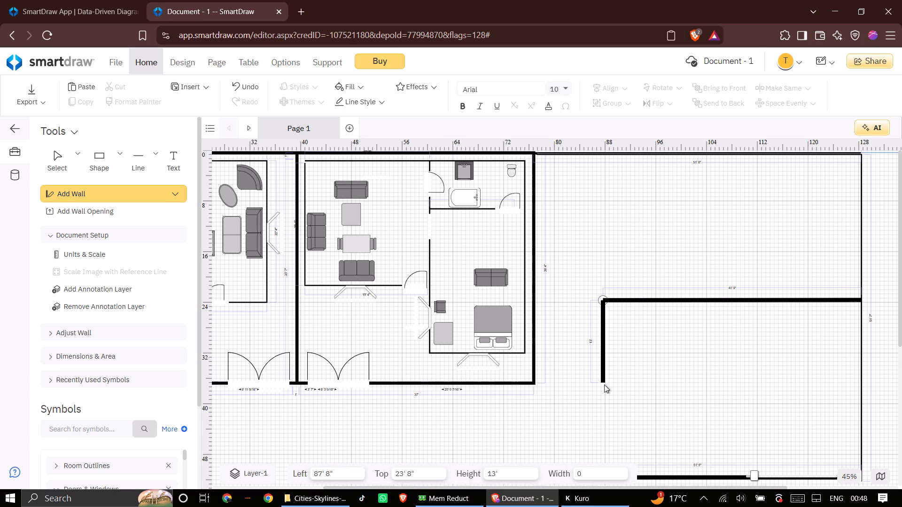
click(604, 386)
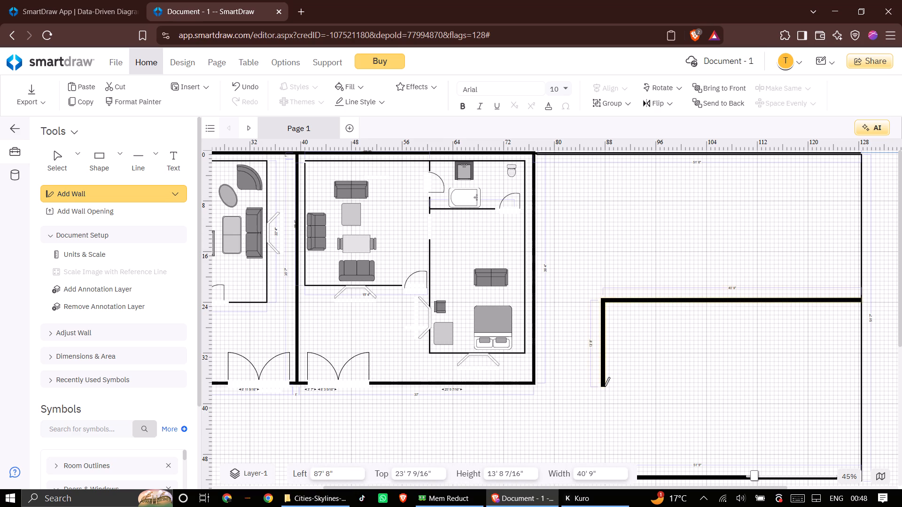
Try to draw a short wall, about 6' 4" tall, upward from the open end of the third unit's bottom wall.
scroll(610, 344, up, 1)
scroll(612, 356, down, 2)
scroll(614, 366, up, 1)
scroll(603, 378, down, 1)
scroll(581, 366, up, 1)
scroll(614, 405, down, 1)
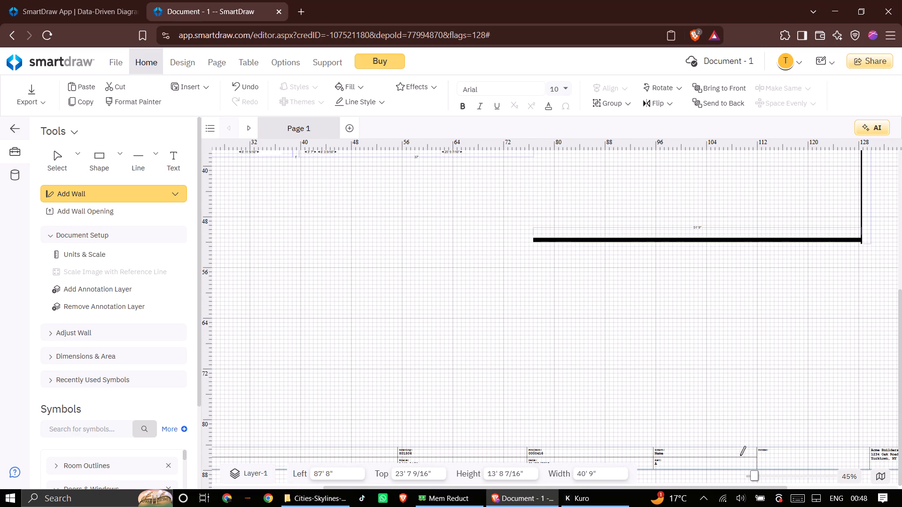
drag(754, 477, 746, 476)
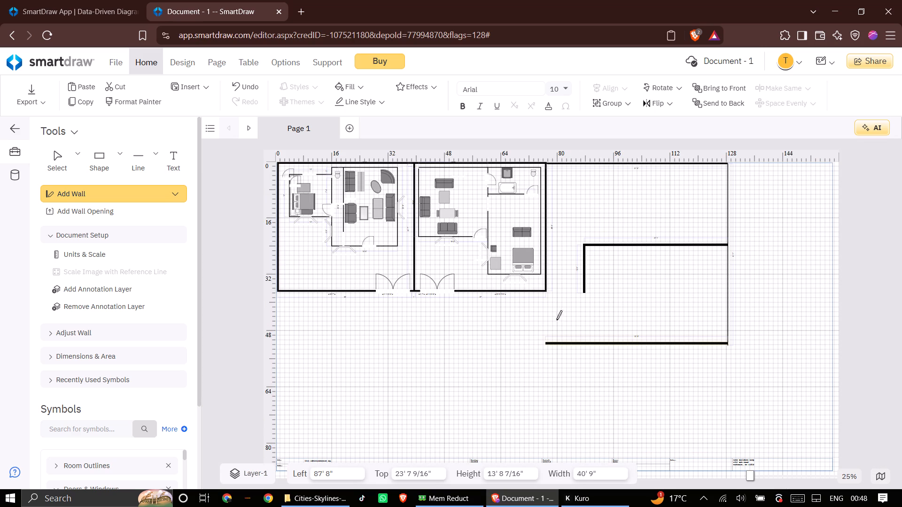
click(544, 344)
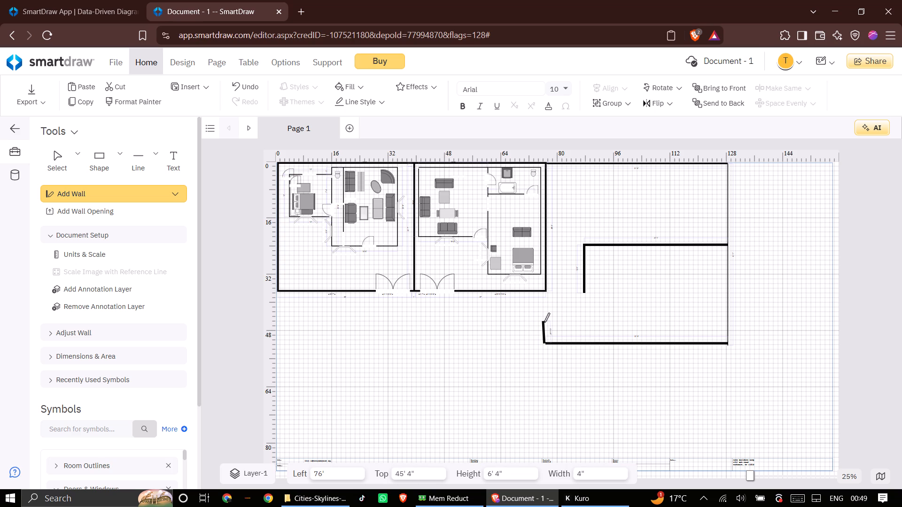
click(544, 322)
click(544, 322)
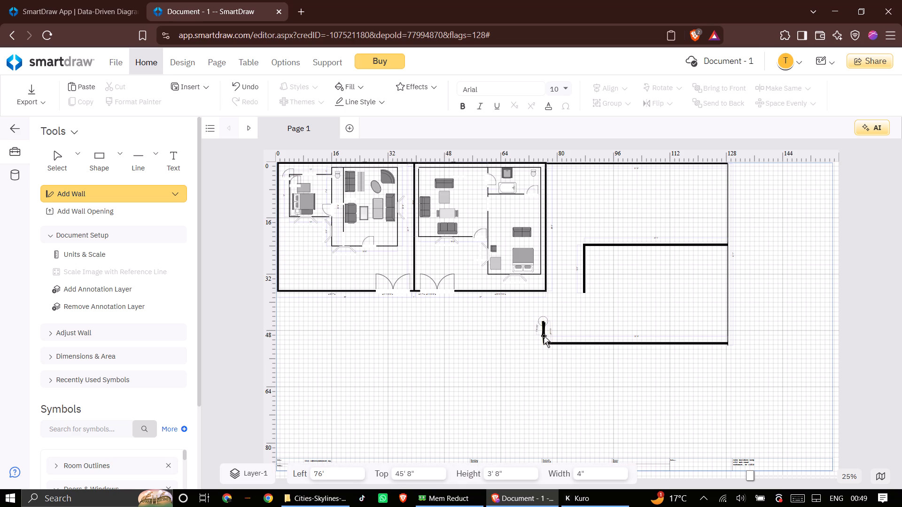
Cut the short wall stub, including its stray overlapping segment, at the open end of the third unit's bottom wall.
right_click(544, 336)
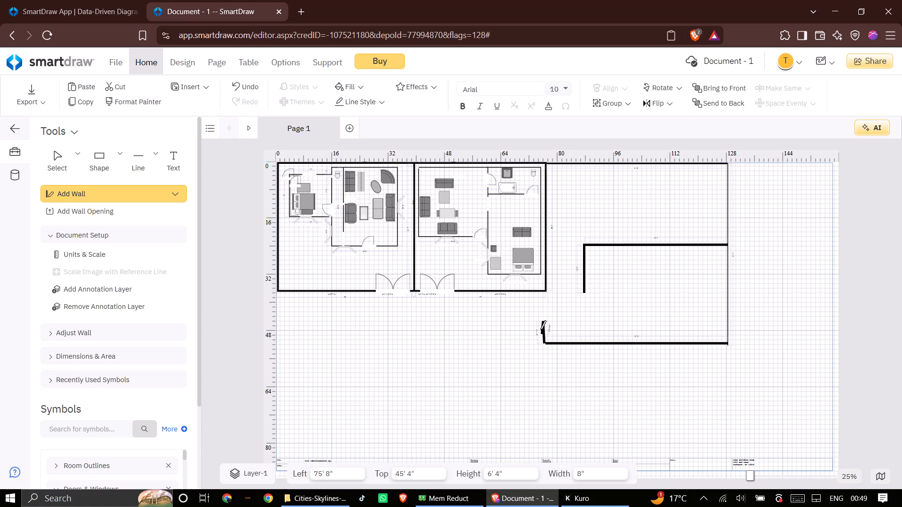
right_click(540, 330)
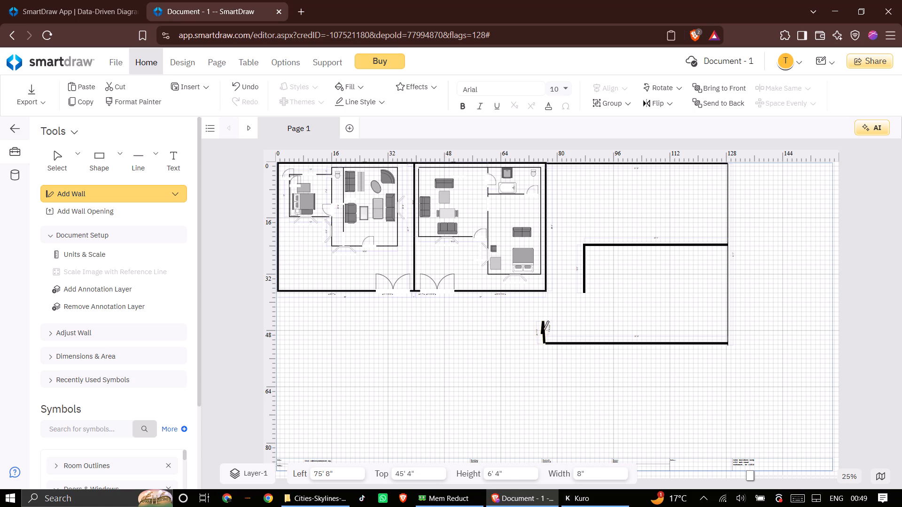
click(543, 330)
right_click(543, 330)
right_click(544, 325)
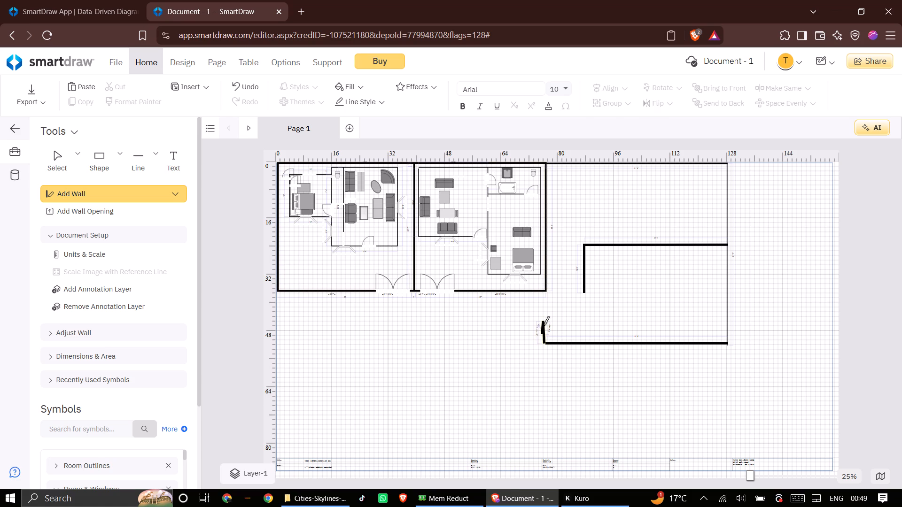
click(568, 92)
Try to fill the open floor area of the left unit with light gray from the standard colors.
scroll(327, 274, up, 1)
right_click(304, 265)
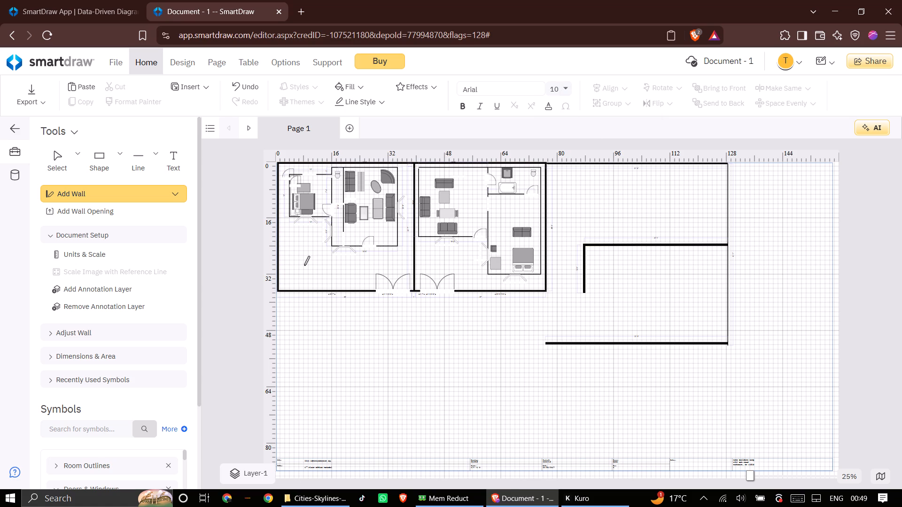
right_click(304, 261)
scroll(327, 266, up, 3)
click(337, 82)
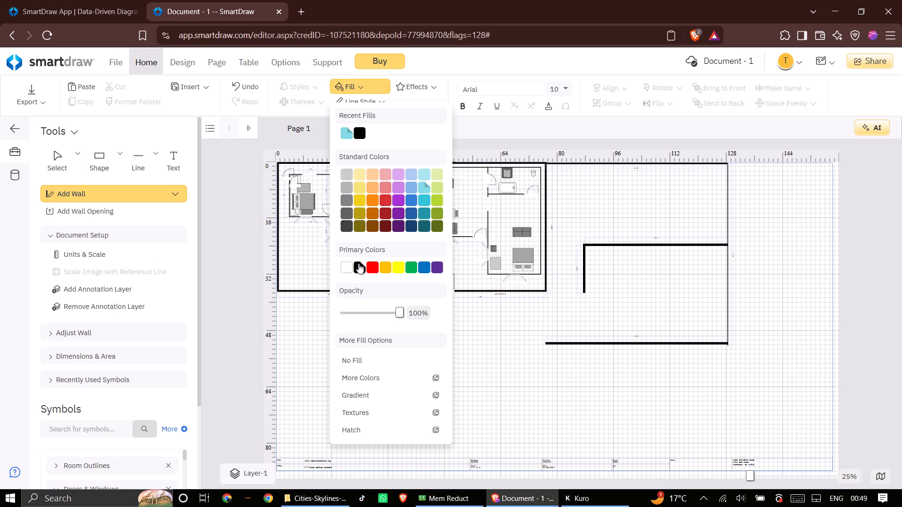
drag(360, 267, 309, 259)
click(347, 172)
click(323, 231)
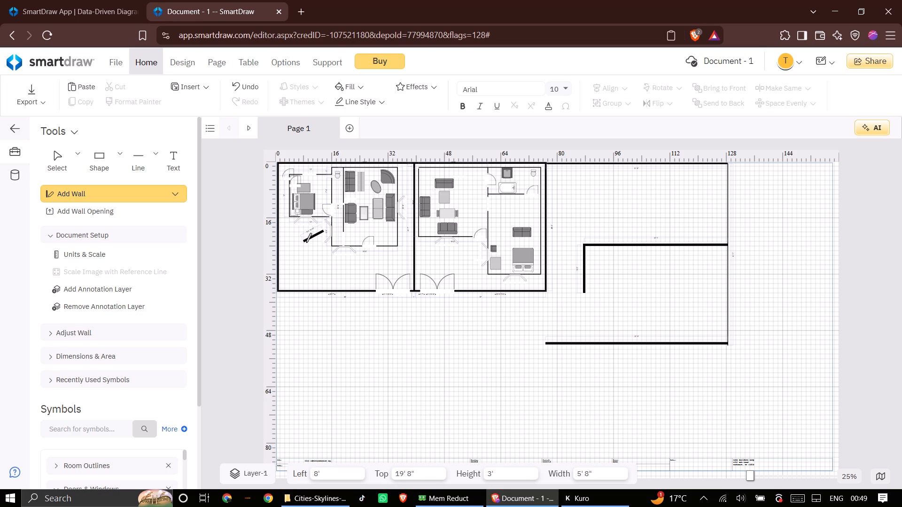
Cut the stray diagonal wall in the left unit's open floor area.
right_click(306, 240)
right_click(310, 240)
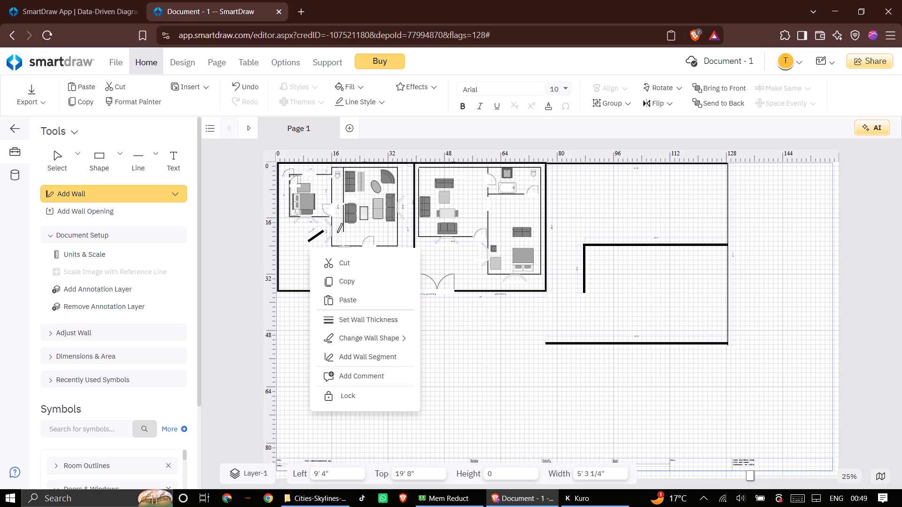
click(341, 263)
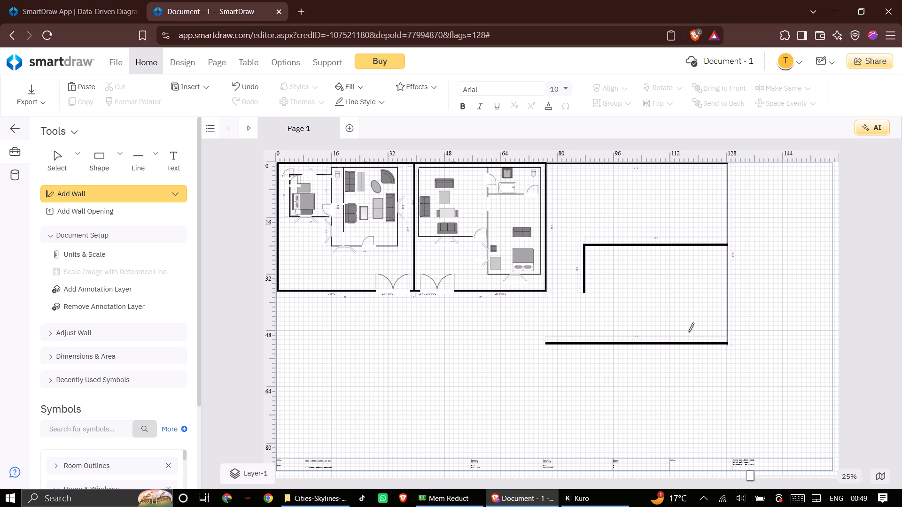
Trace the third unit's far side wall with thick wall segments from the top corner down to the bottom wall's end.
click(726, 211)
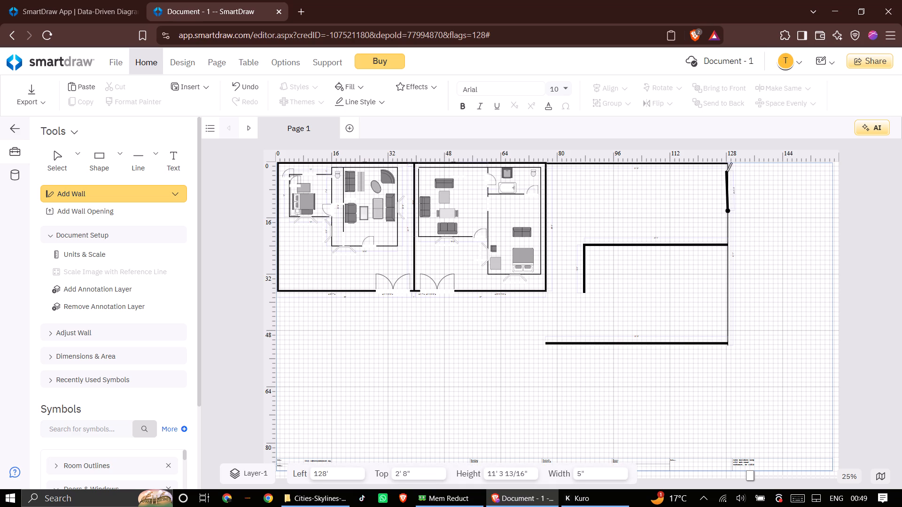
click(727, 166)
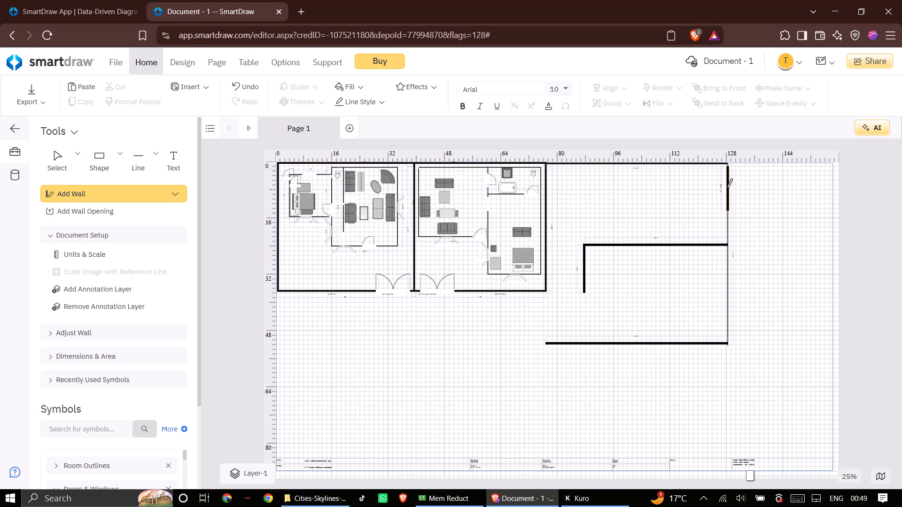
click(727, 209)
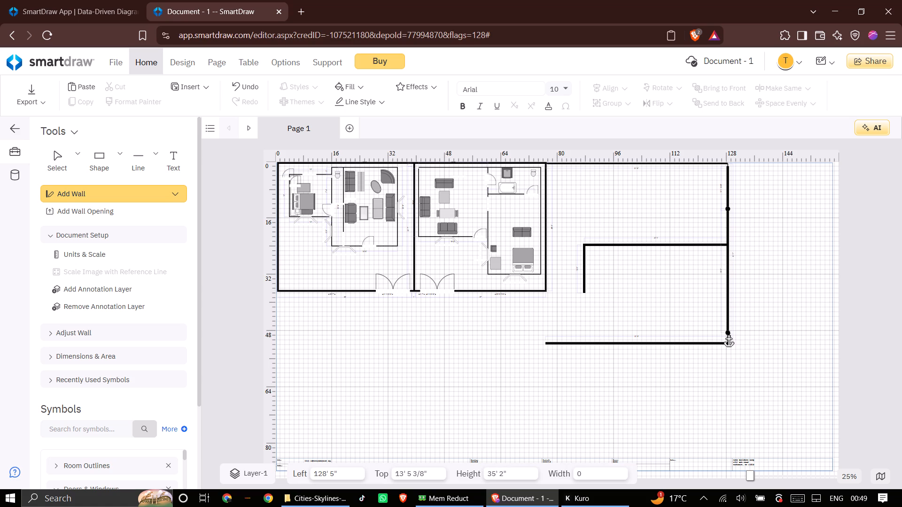
click(728, 340)
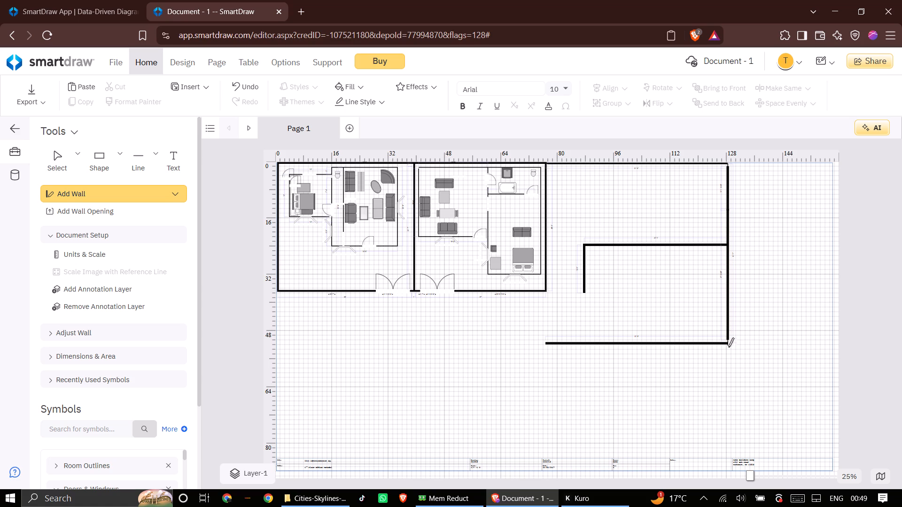
click(728, 338)
click(728, 345)
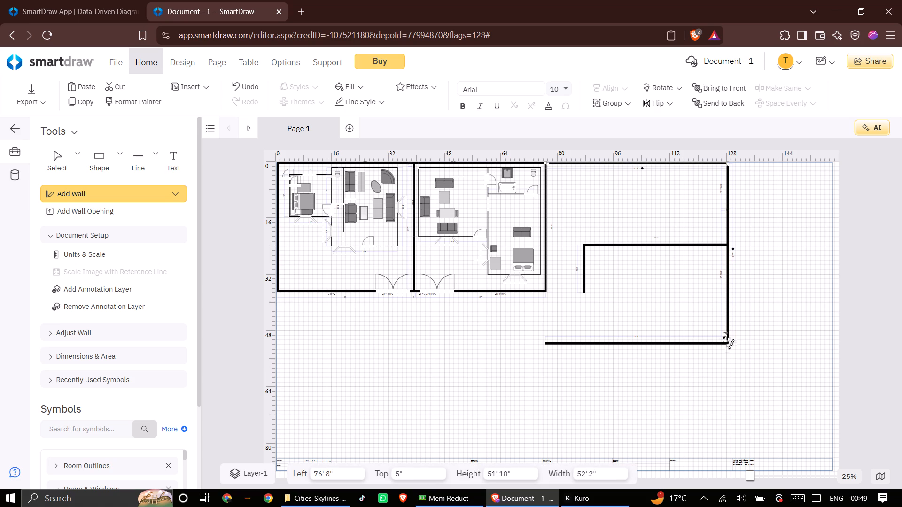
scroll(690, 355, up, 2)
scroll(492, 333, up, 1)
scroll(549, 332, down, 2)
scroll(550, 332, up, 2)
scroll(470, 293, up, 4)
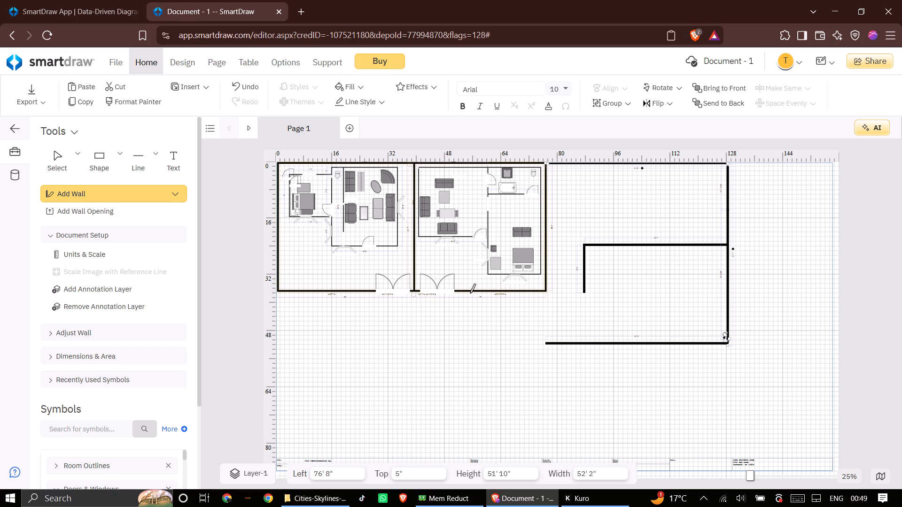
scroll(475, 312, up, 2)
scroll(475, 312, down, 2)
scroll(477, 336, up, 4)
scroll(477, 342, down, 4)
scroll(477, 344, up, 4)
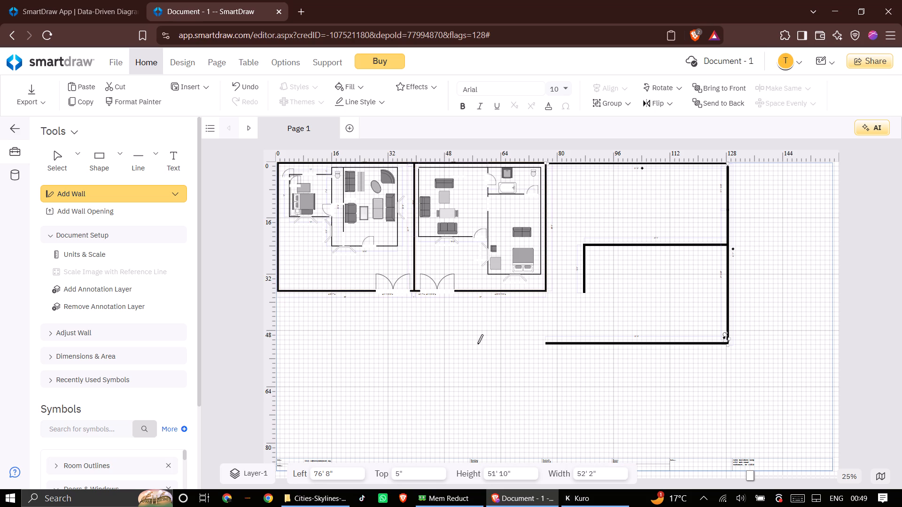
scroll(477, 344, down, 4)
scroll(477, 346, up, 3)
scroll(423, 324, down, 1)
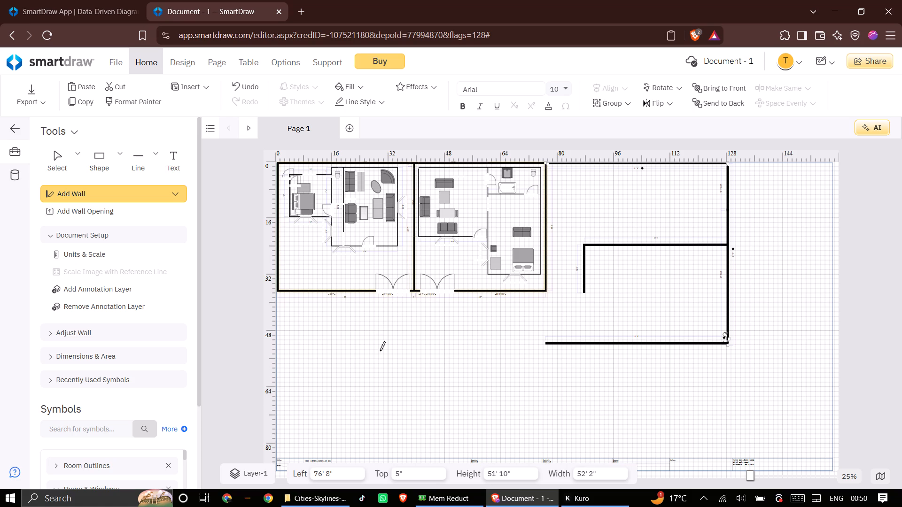
Draw a 12' 4" wall down from the bottom wall's open end and a wall about 52' 4" across beneath the third unit.
click(545, 344)
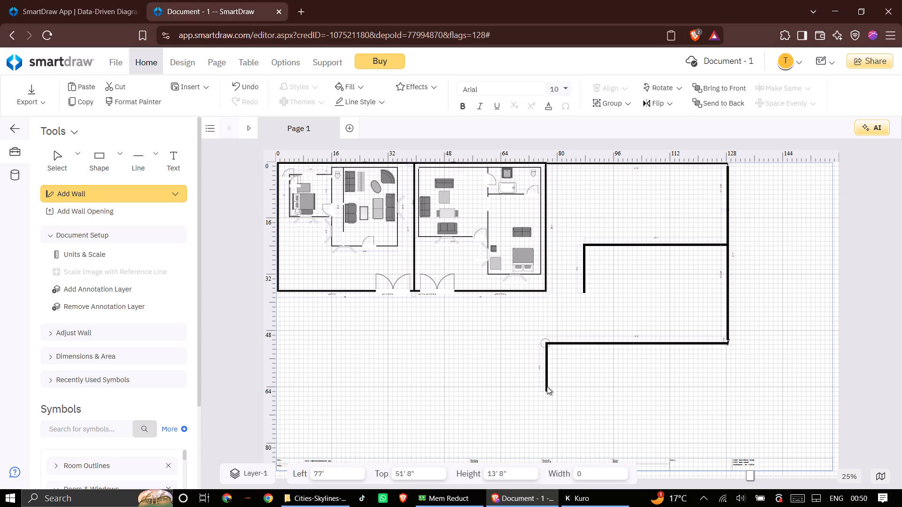
click(547, 385)
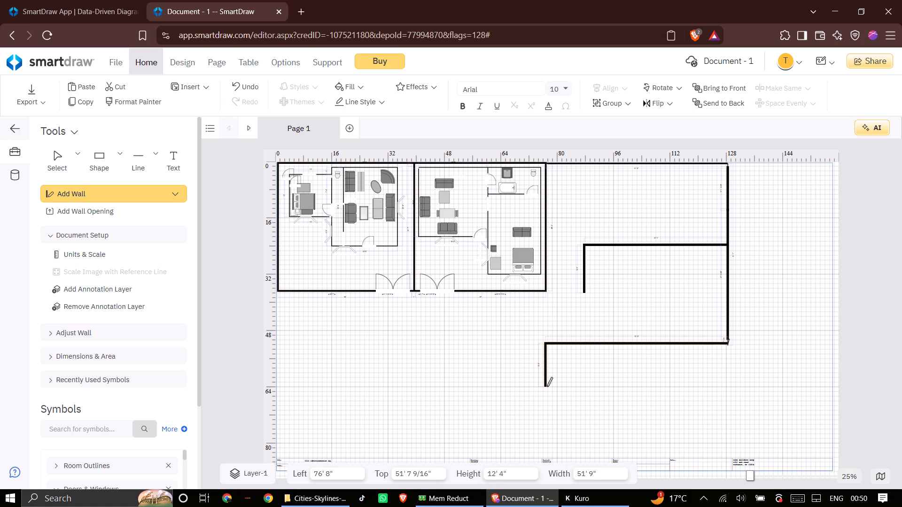
click(547, 386)
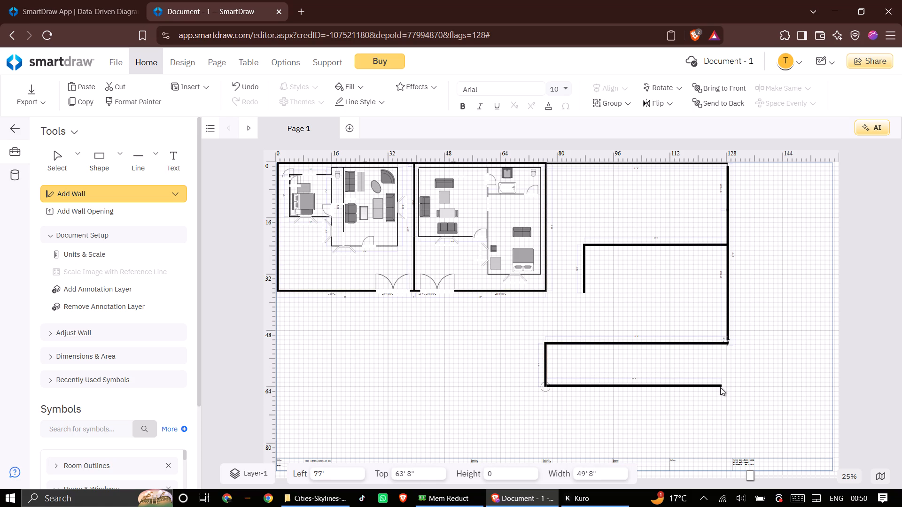
click(729, 385)
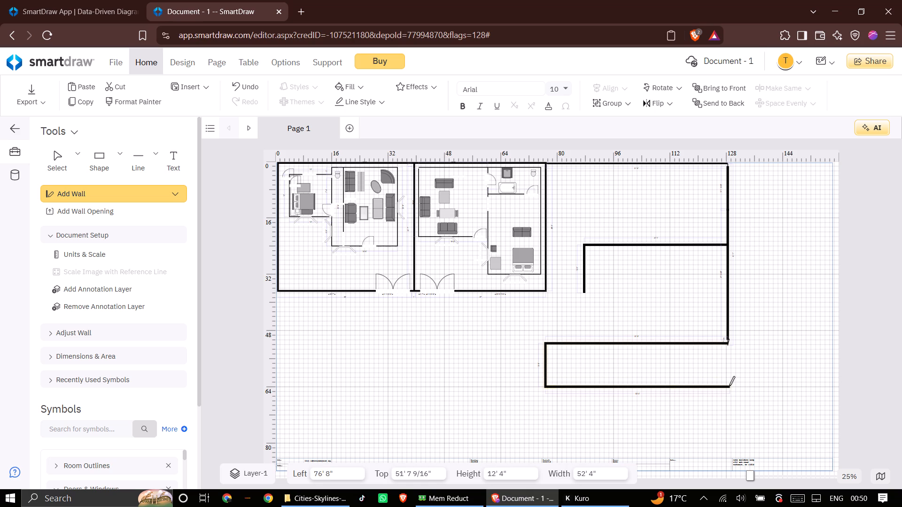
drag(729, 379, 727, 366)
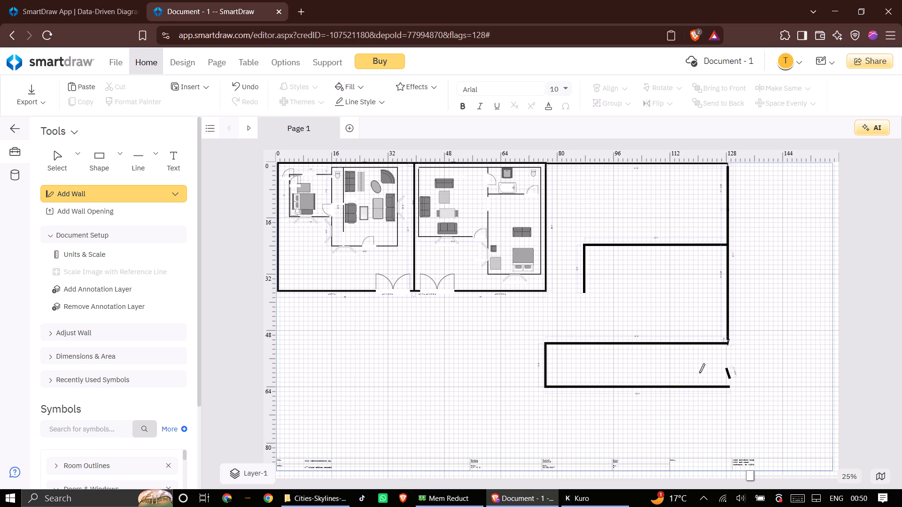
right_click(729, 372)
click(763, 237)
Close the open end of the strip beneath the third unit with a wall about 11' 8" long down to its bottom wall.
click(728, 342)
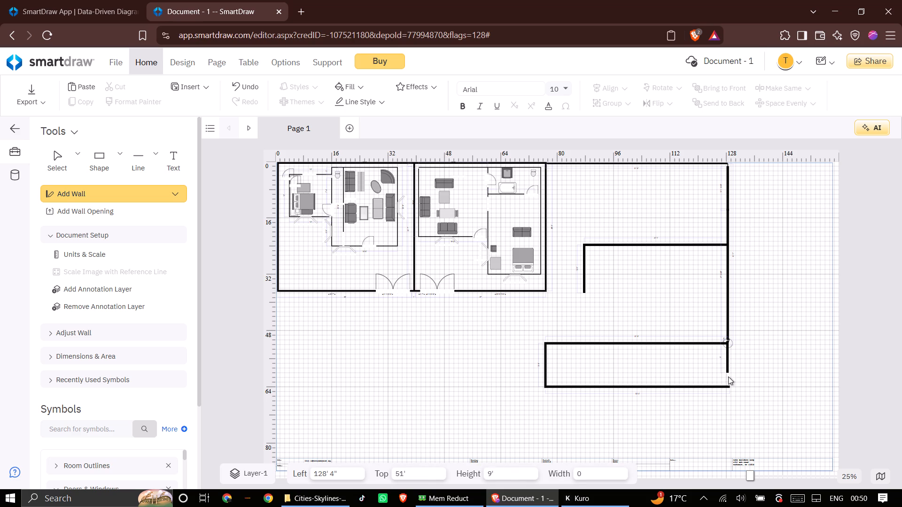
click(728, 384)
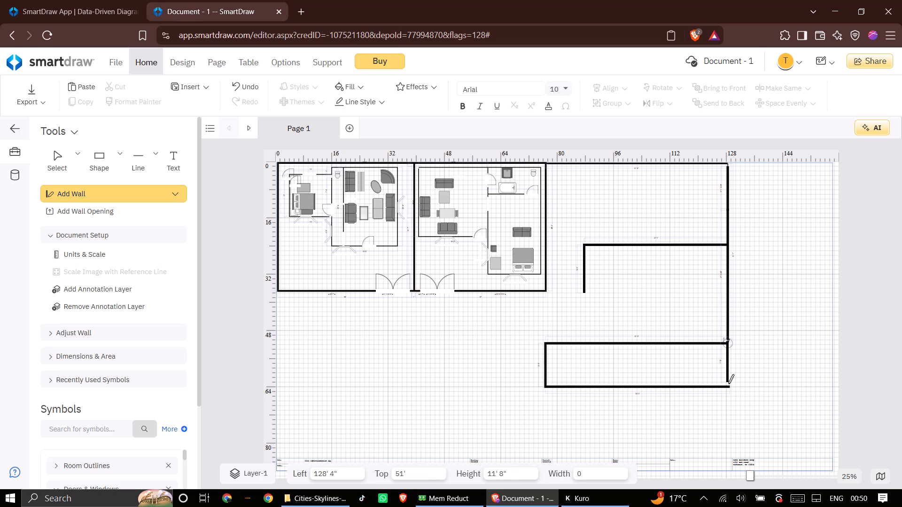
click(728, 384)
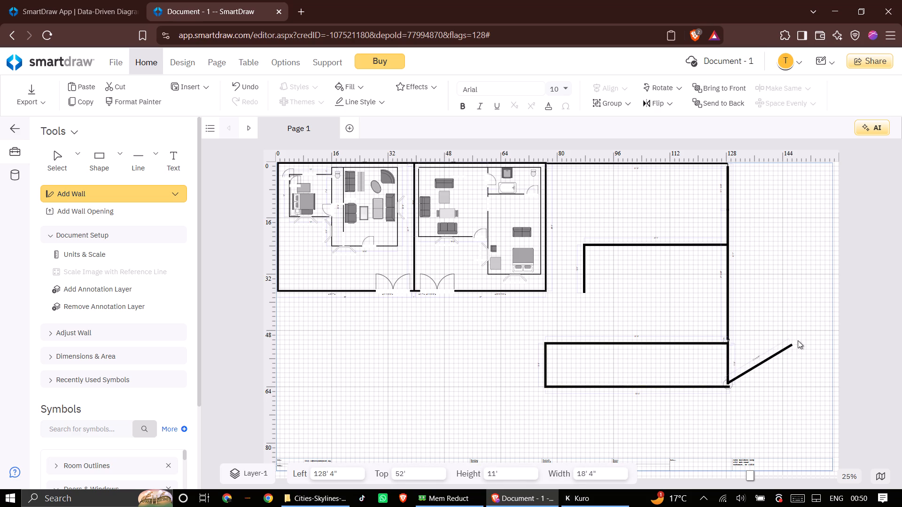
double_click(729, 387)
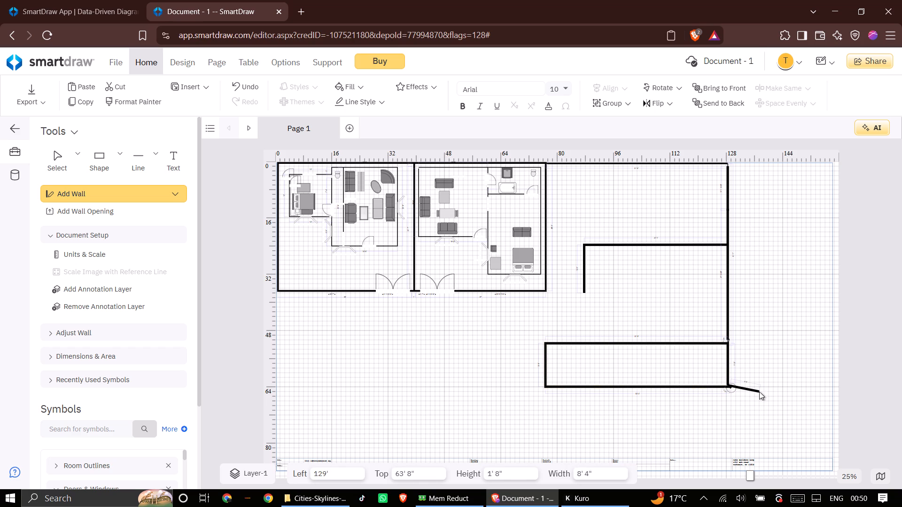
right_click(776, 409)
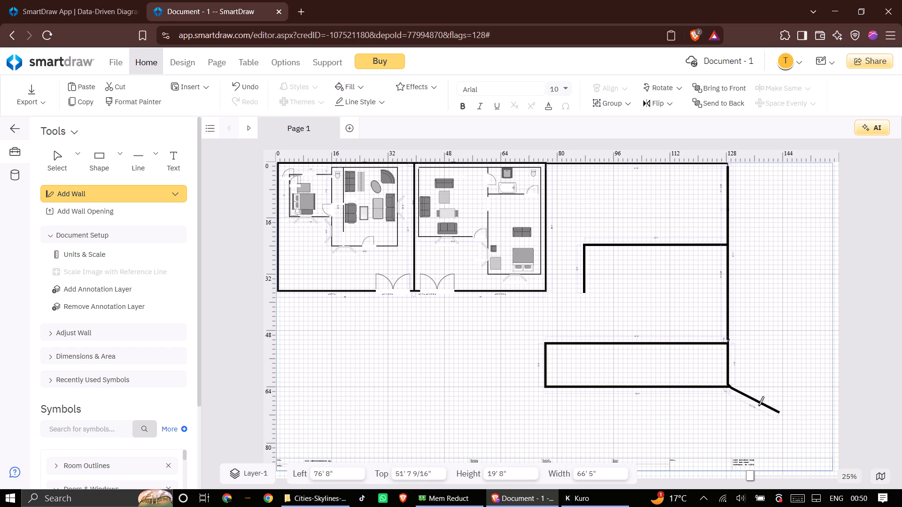
Cut the connected walls that form the strip beneath the third unit.
right_click(758, 401)
click(779, 163)
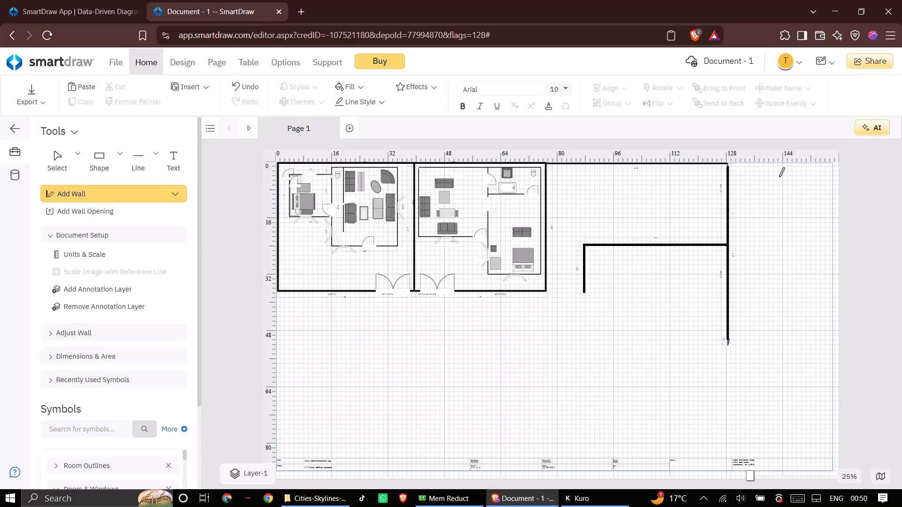
Place a rectangle in the third unit's upper area, enlarge it to about 36' 8" by 17' 11", and set it beside the far side wall.
scroll(578, 256, up, 1)
click(115, 167)
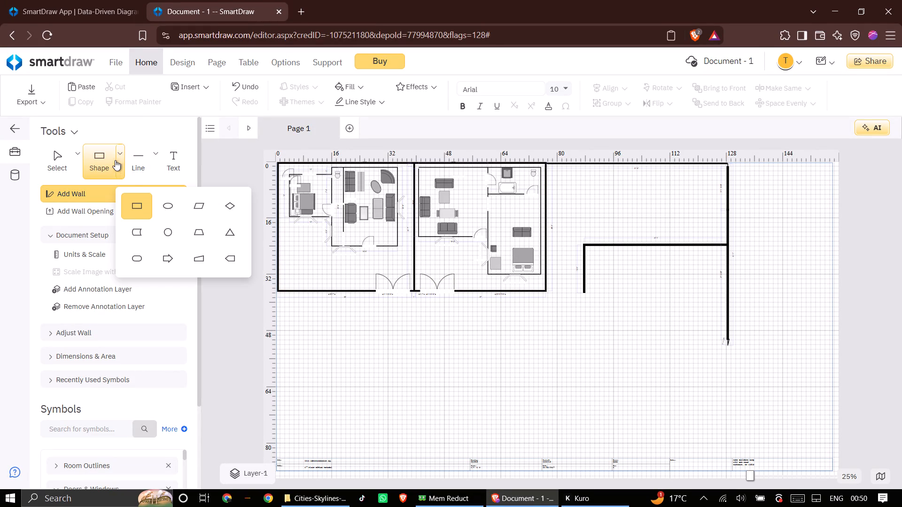
click(144, 210)
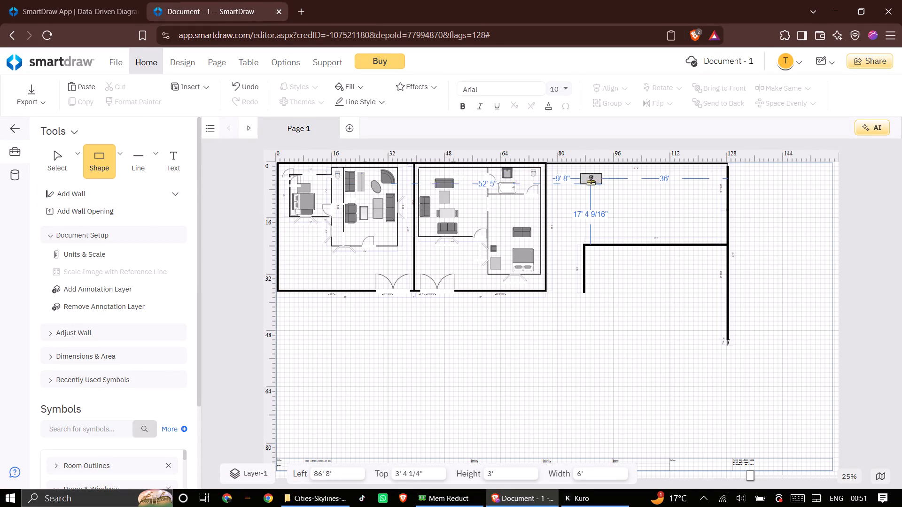
click(589, 180)
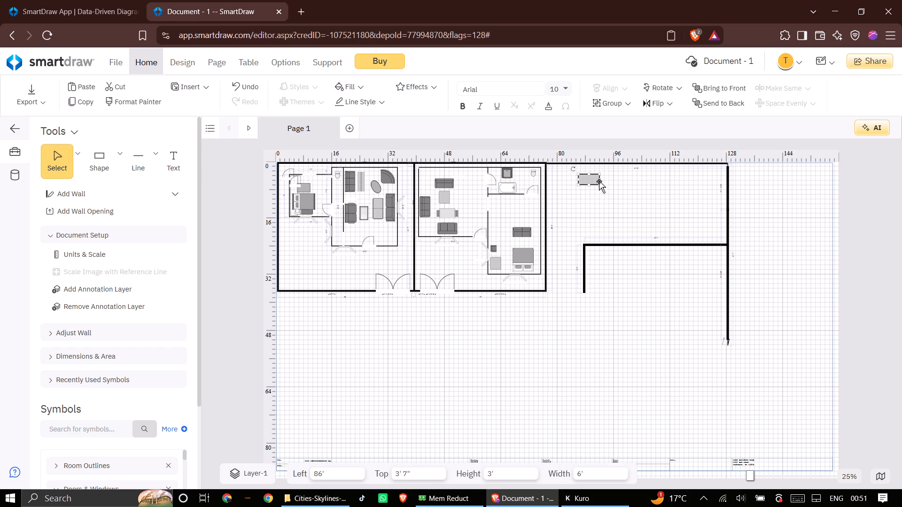
drag(599, 186, 709, 231)
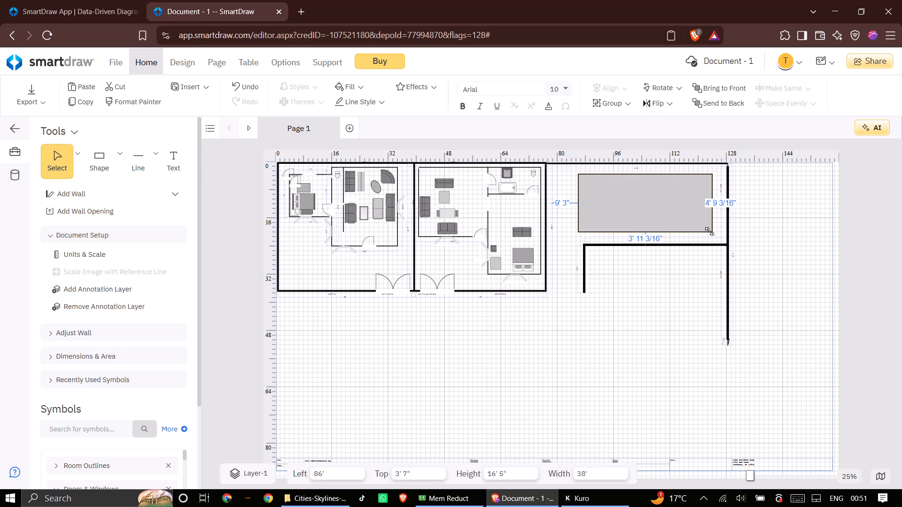
drag(709, 231, 709, 237)
drag(641, 194, 651, 186)
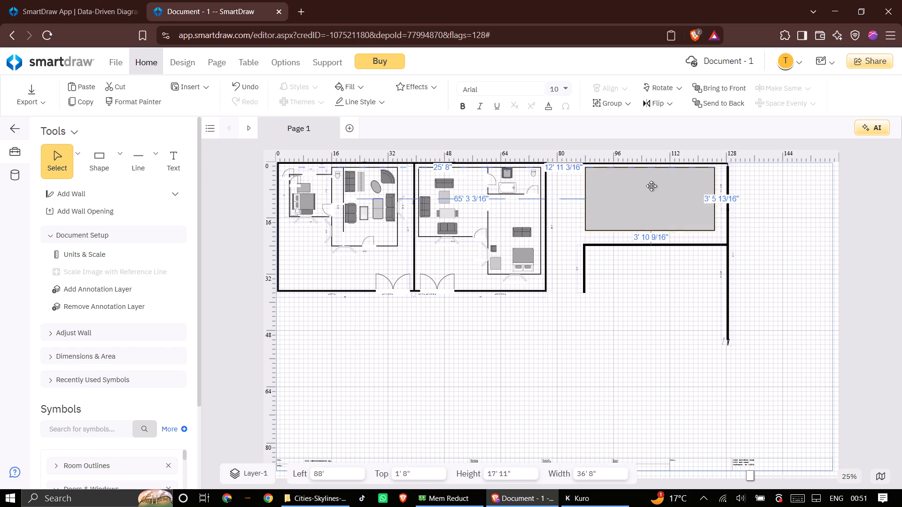
drag(651, 186, 651, 187)
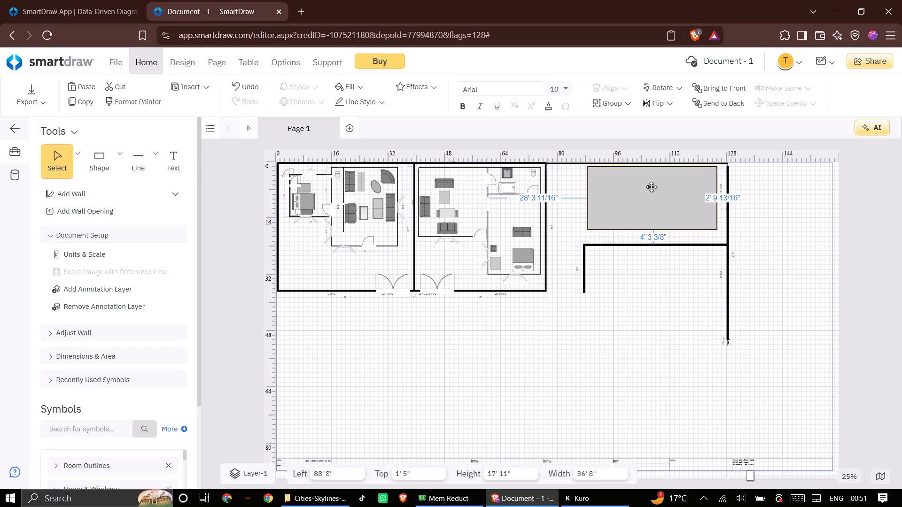
drag(651, 187, 657, 186)
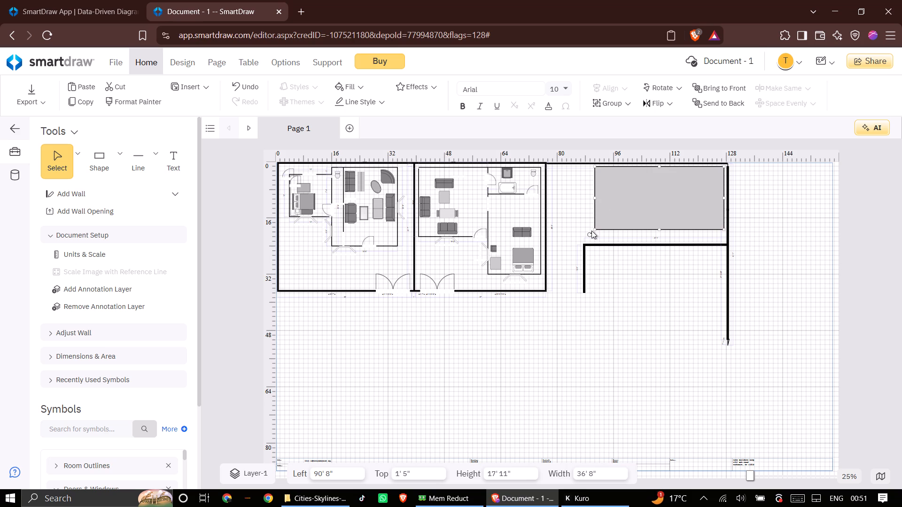
Resize the rectangle to about 18' wide and 21' 3" high, filling the third unit's upper corner beside the far side wall.
drag(594, 230, 606, 220)
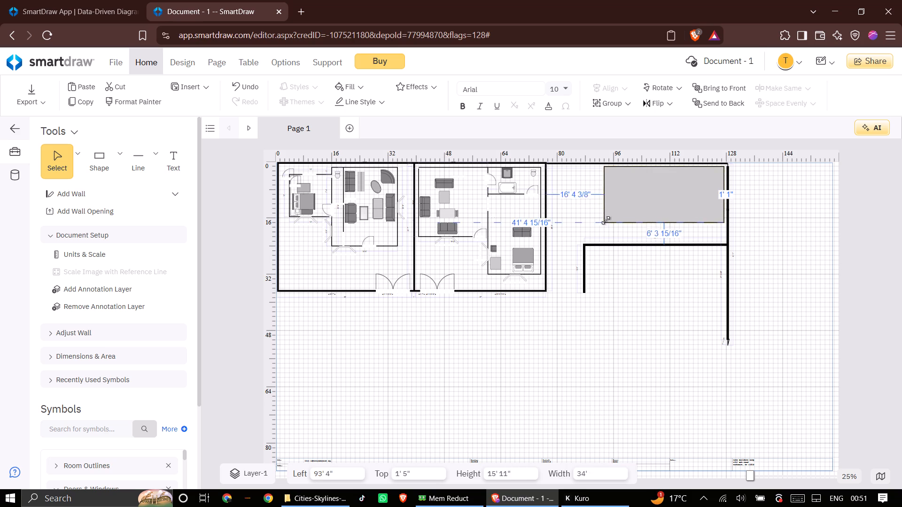
drag(606, 220, 642, 230)
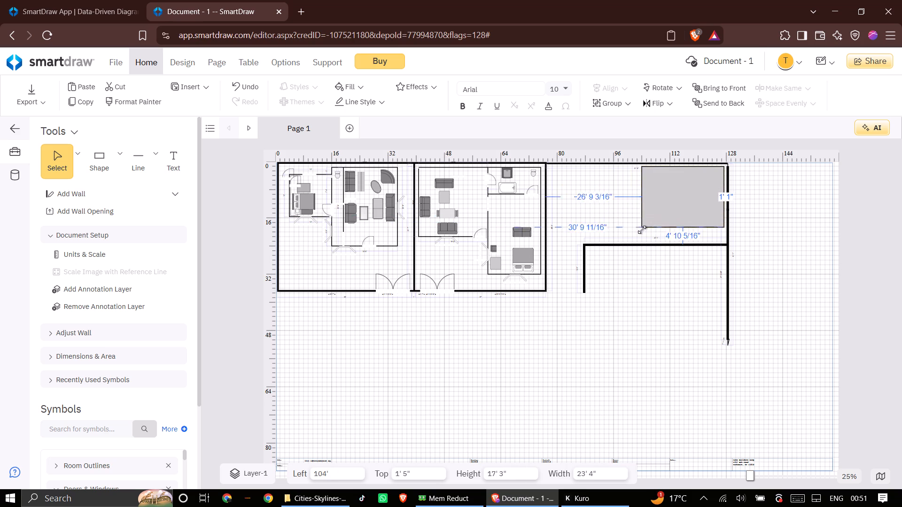
drag(642, 230, 661, 234)
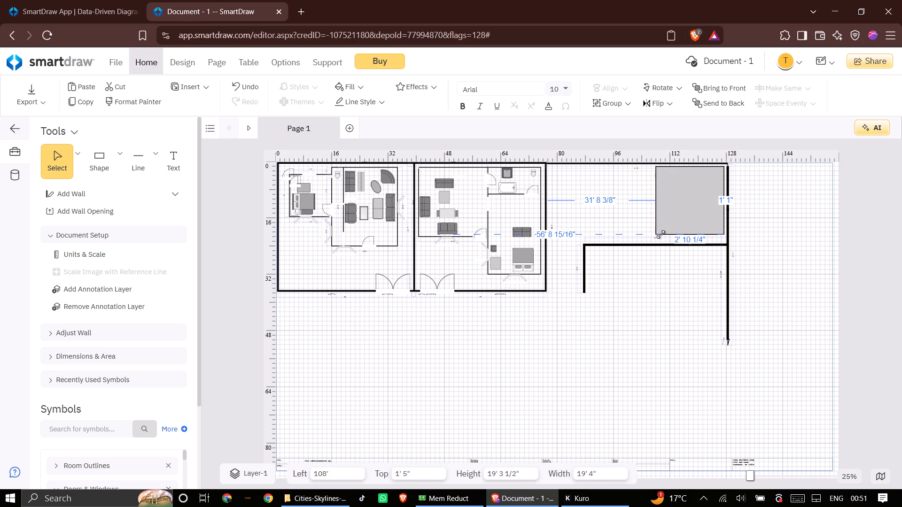
drag(661, 234, 661, 239)
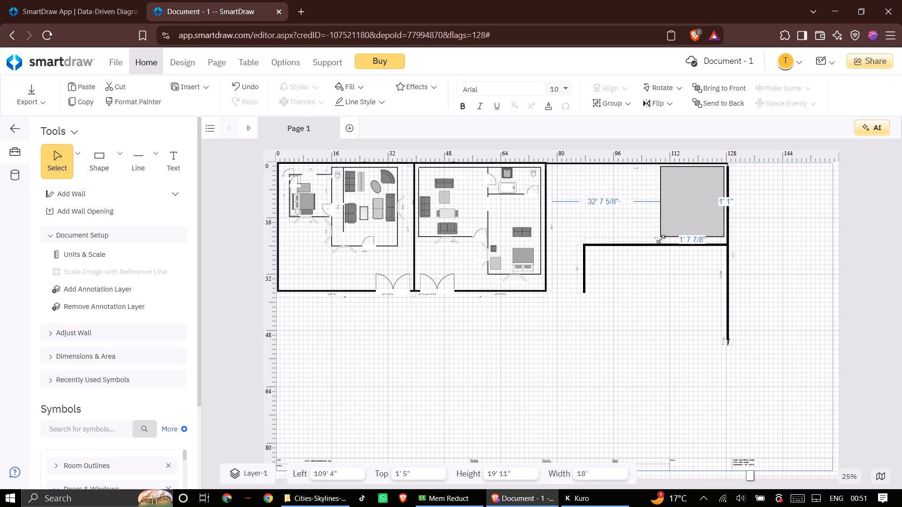
drag(661, 239, 661, 241)
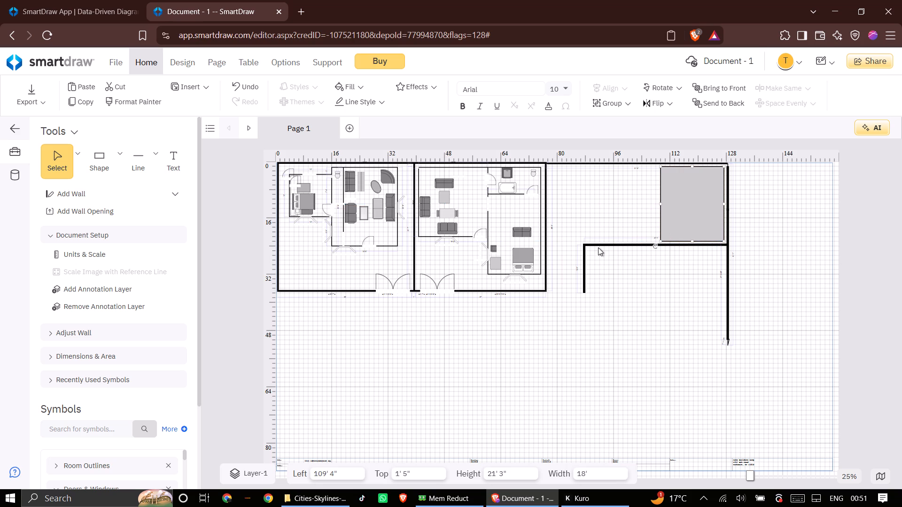
Add a second rectangle about 29' 4" wide and 15' 4" high along the top wall, adjoining the first rectangle.
click(94, 167)
click(109, 159)
click(110, 158)
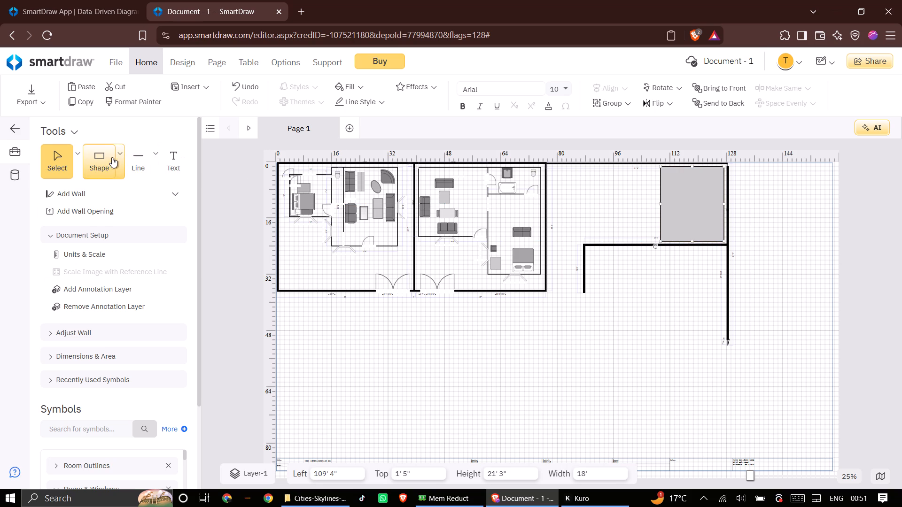
click(120, 157)
click(143, 201)
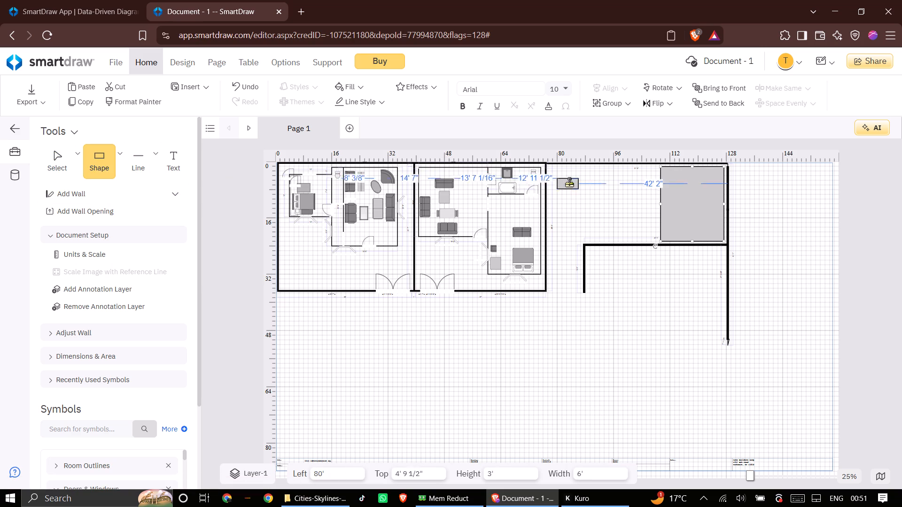
click(569, 174)
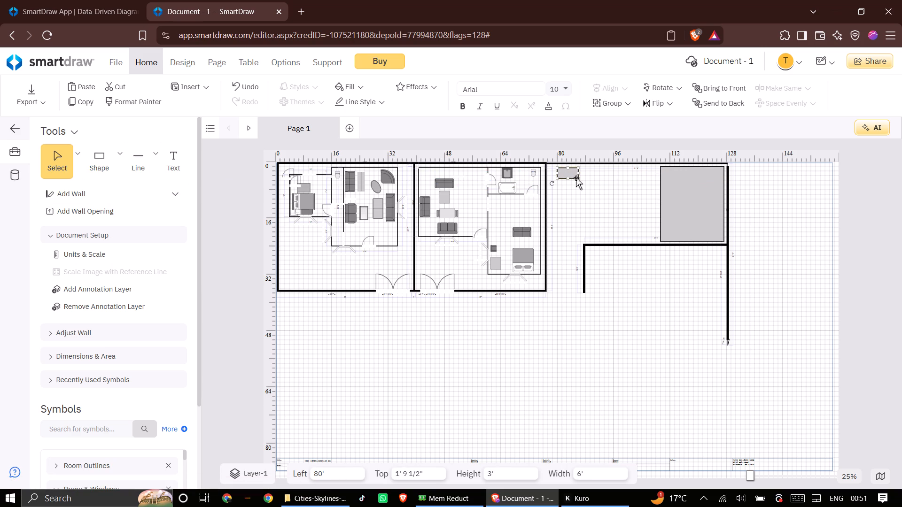
drag(578, 178, 659, 207)
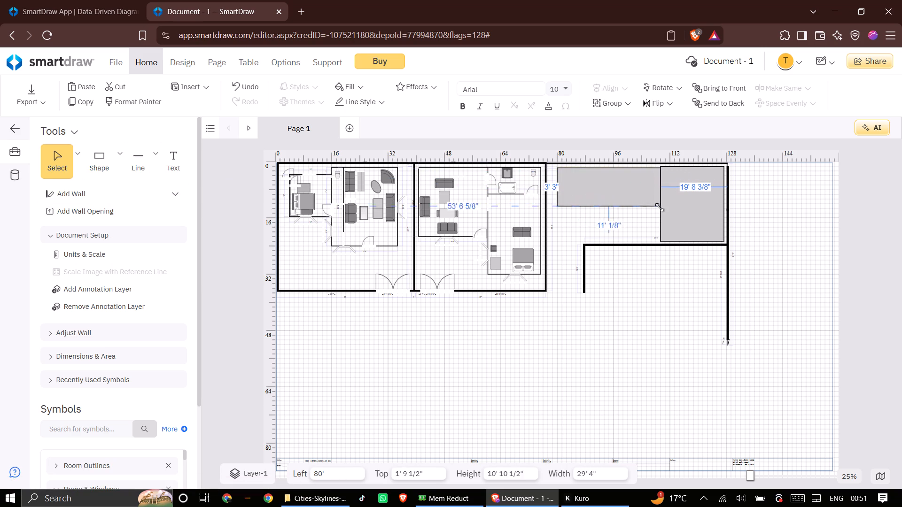
drag(659, 207, 660, 221)
click(633, 186)
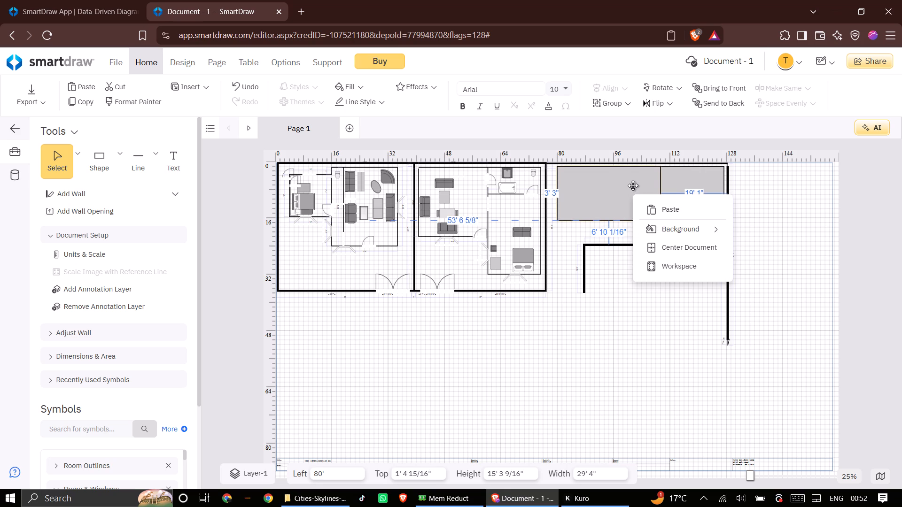
click(559, 260)
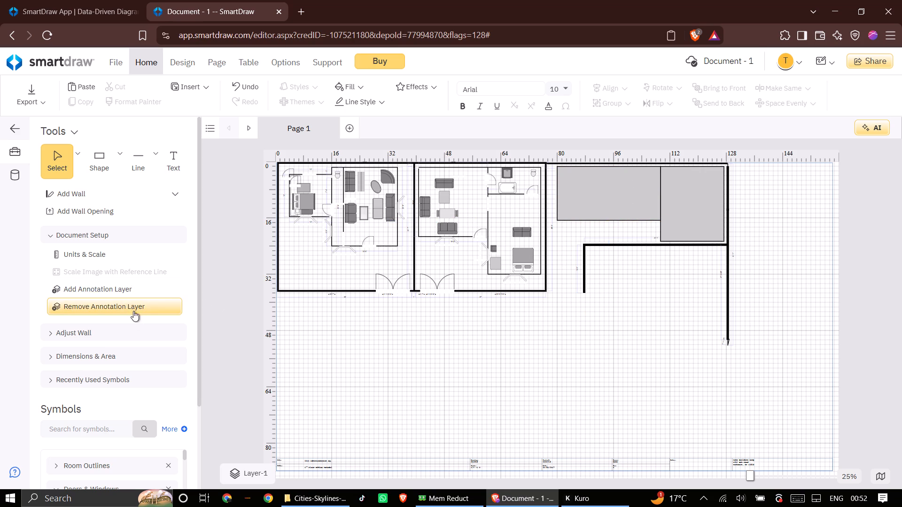
Place a double door from the Doors & Windows symbols in the gap between the second unit and the third unit's short vertical wall.
scroll(129, 332, down, 1)
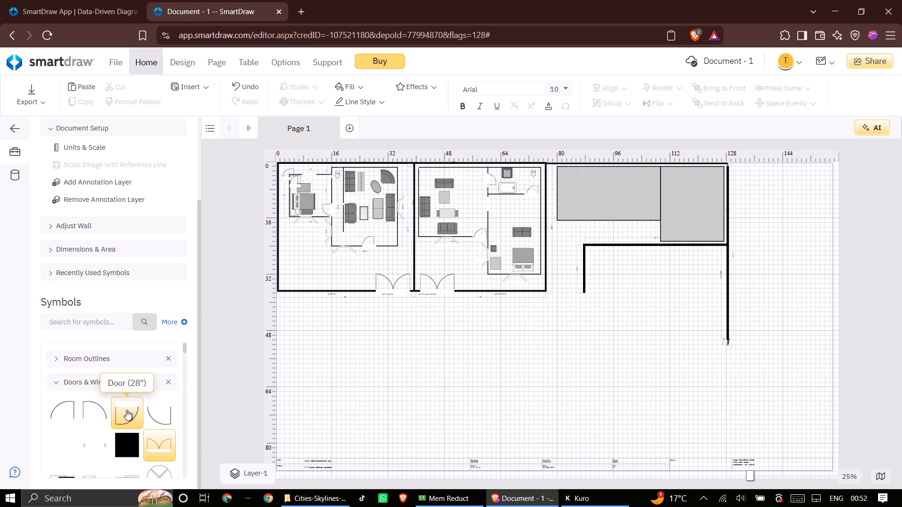
scroll(142, 404, down, 1)
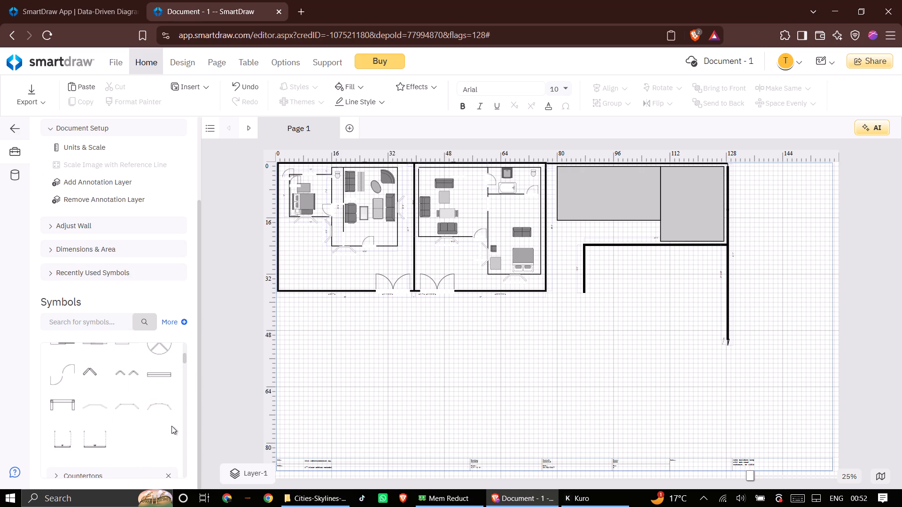
click(187, 360)
drag(186, 359, 186, 354)
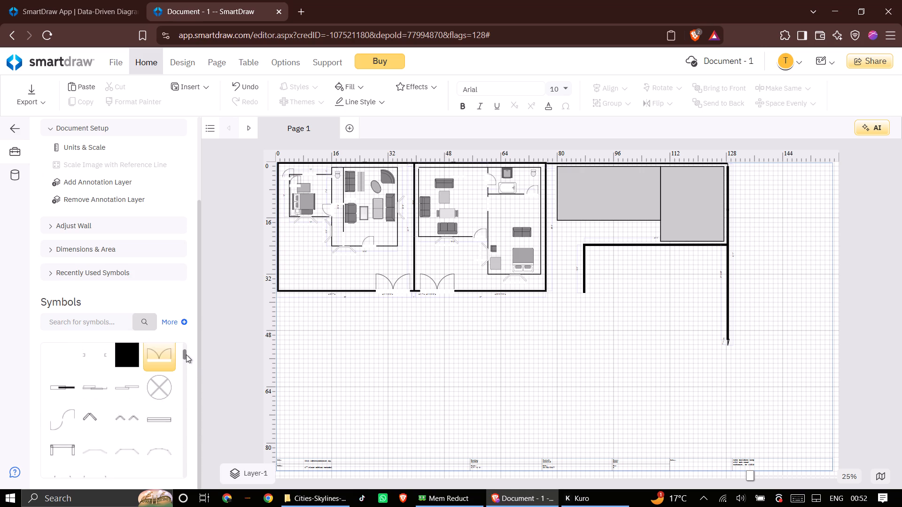
drag(186, 354, 186, 366)
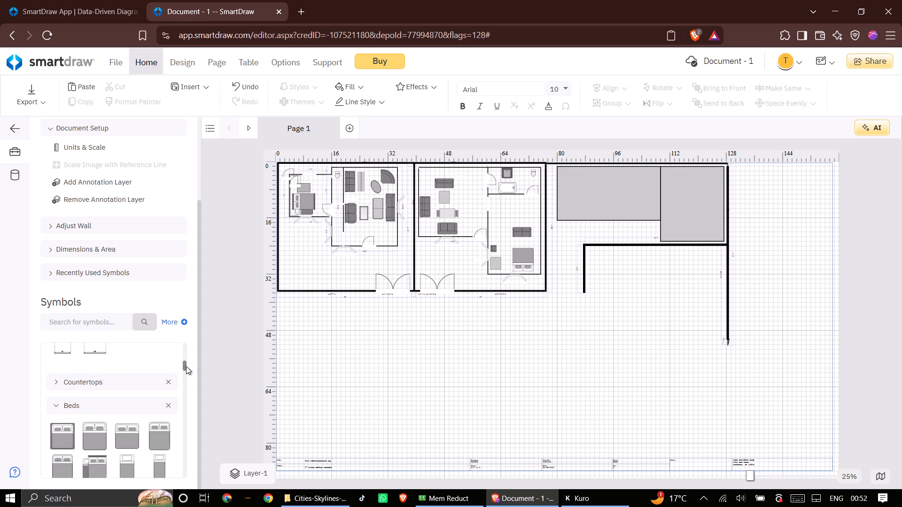
drag(186, 366, 186, 354)
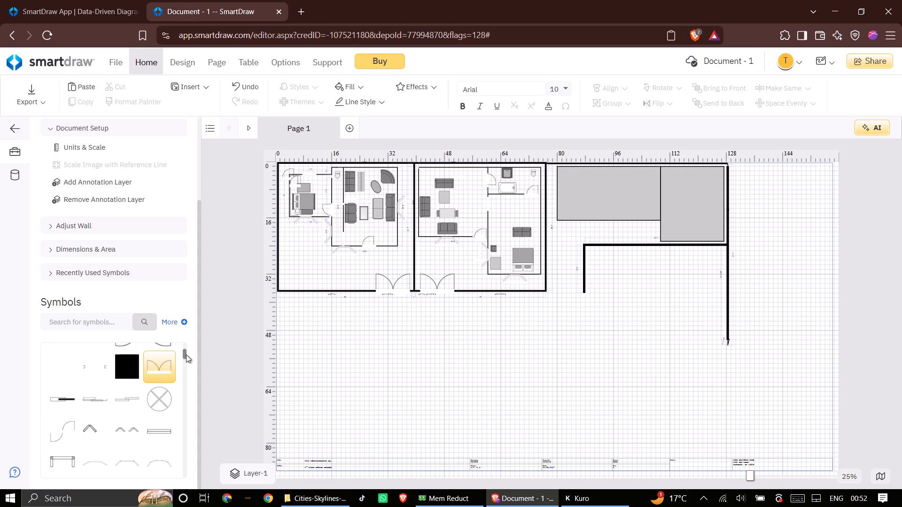
drag(186, 354, 186, 356)
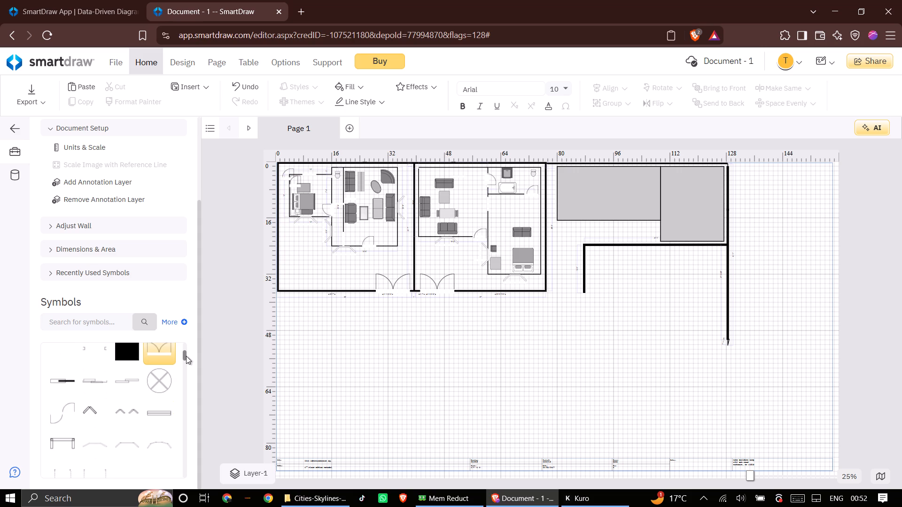
drag(186, 356, 186, 351)
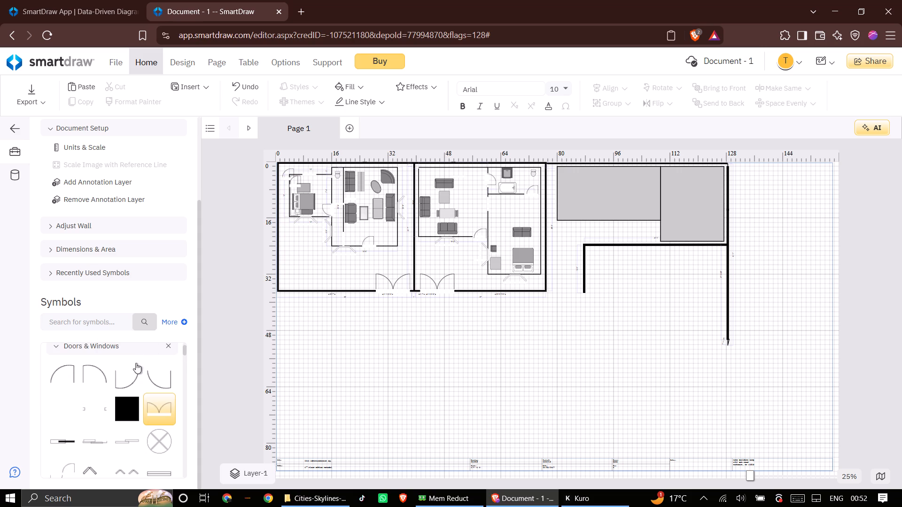
click(169, 402)
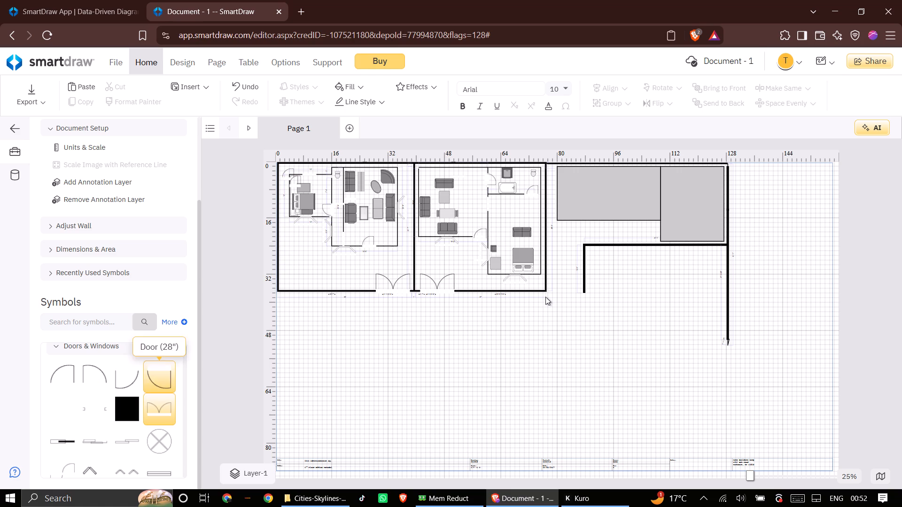
drag(156, 402, 545, 302)
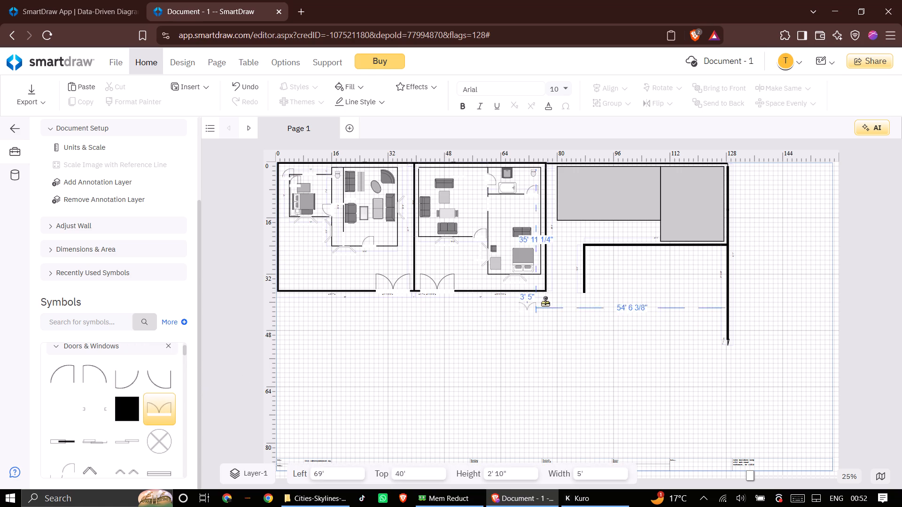
drag(545, 302, 567, 287)
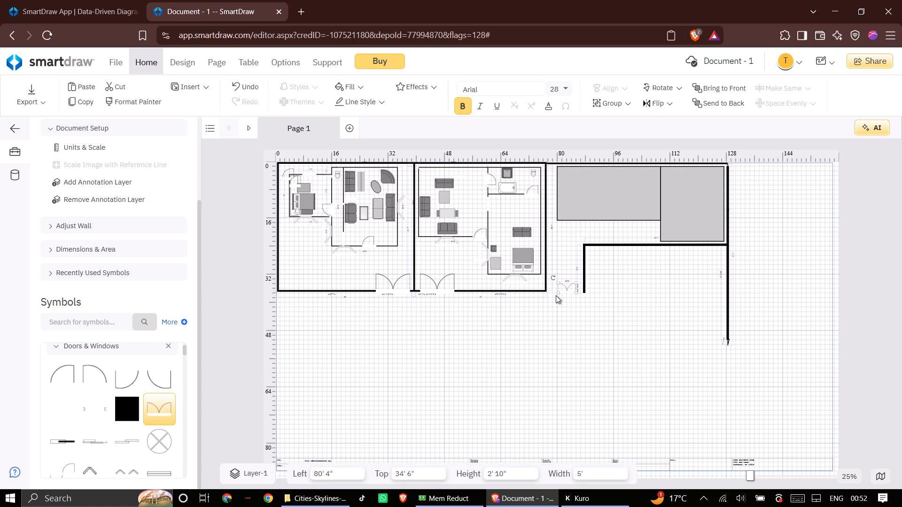
Enlarge the double door to 10' wide and 5' 8" high and fit it into the third unit's entrance gap.
drag(559, 292, 538, 301)
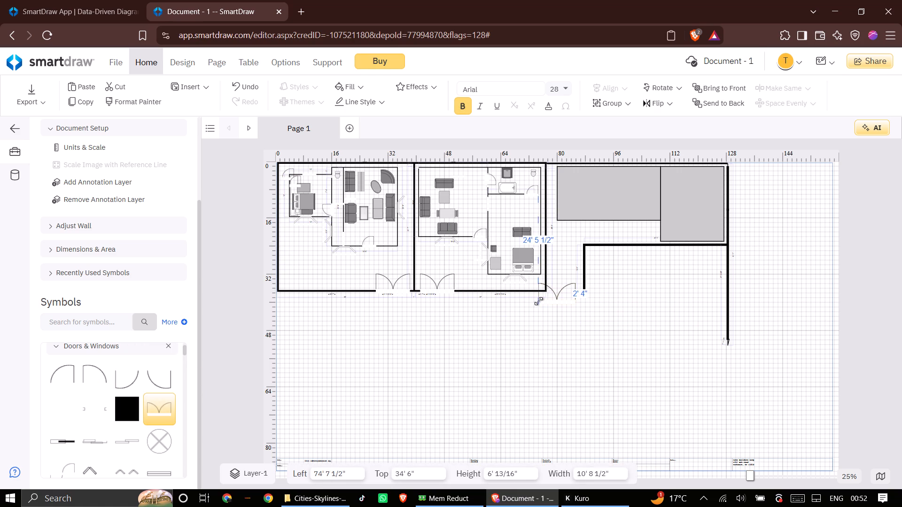
drag(538, 301, 540, 301)
drag(549, 291, 557, 286)
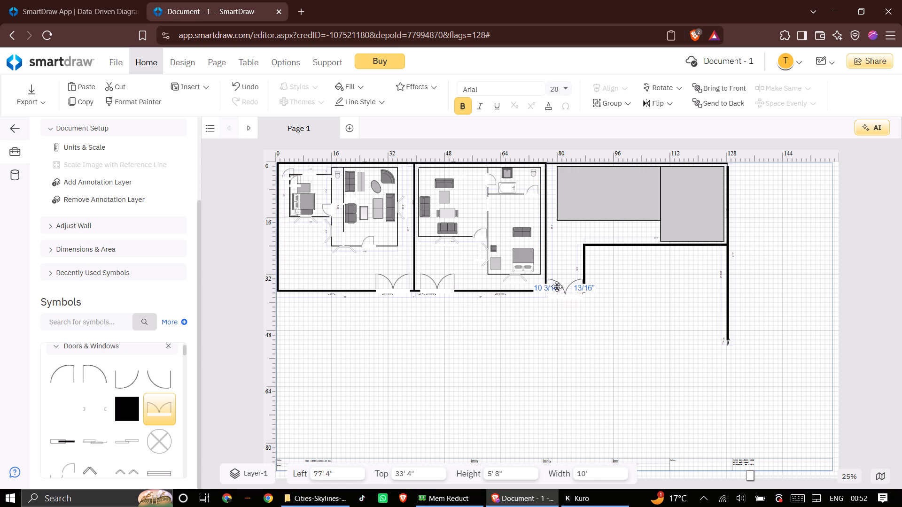
drag(557, 286, 557, 284)
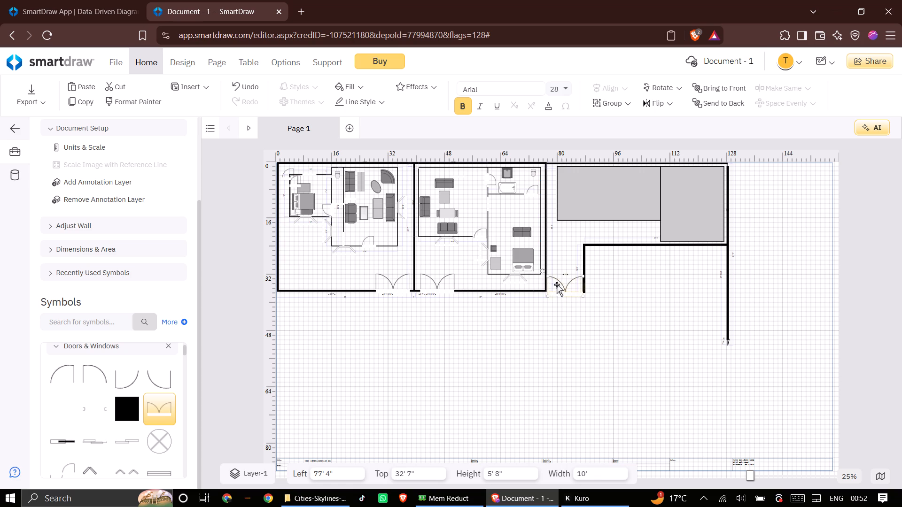
click(557, 322)
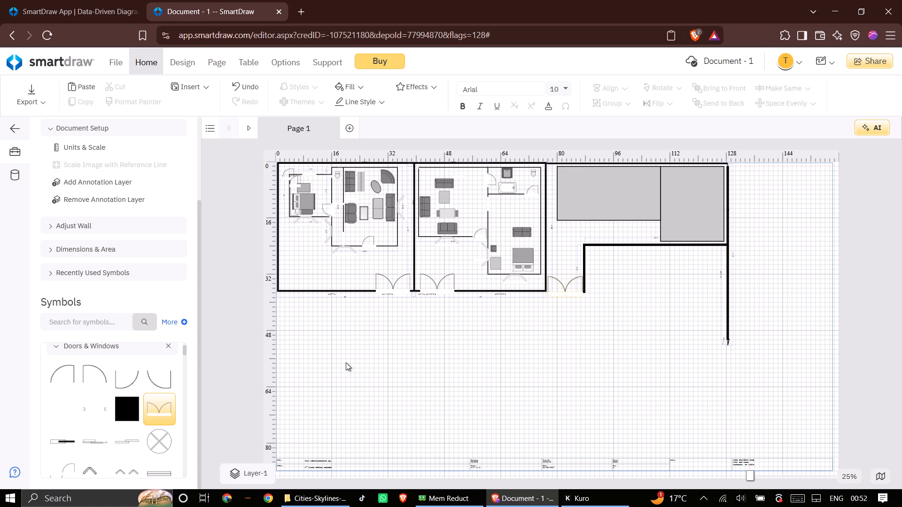
Place a 10' wide, 2' 9" high angled window symbol on the wide rectangle's bottom edge, near its end beside the second unit.
scroll(150, 374, down, 1)
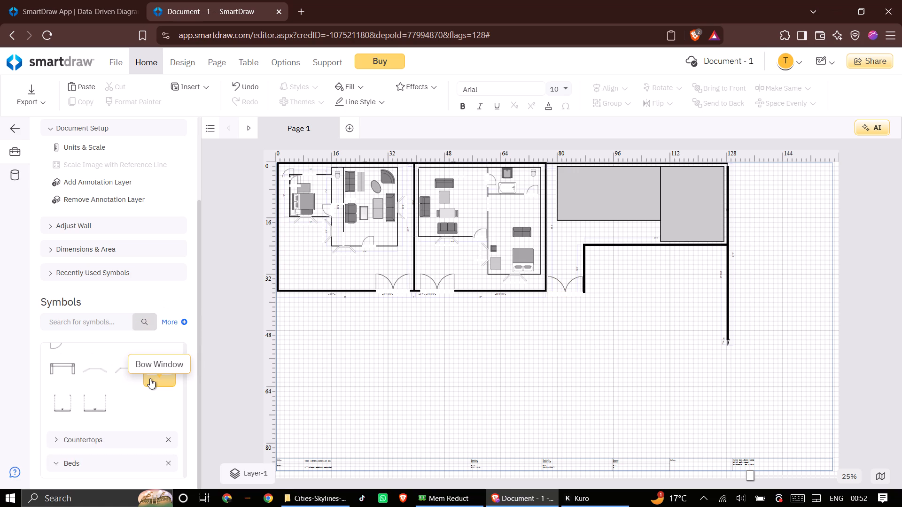
click(120, 368)
drag(128, 368, 471, 333)
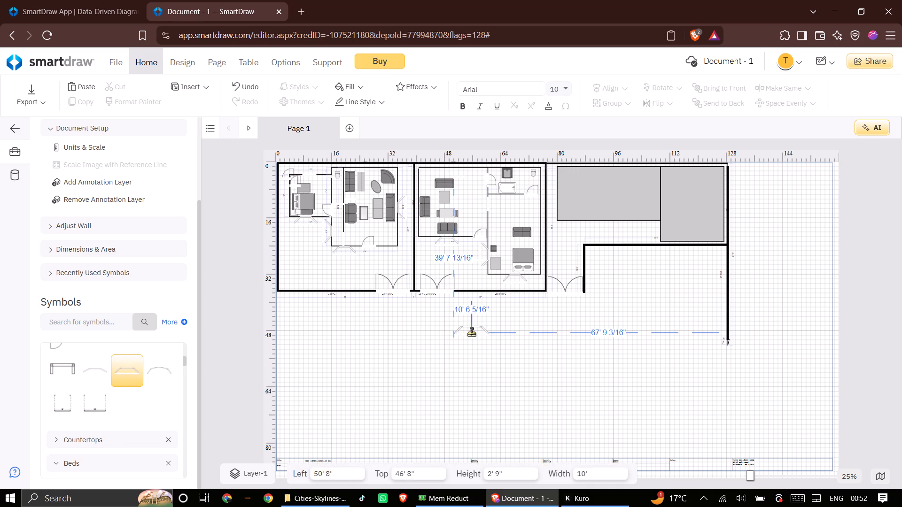
drag(471, 333, 583, 221)
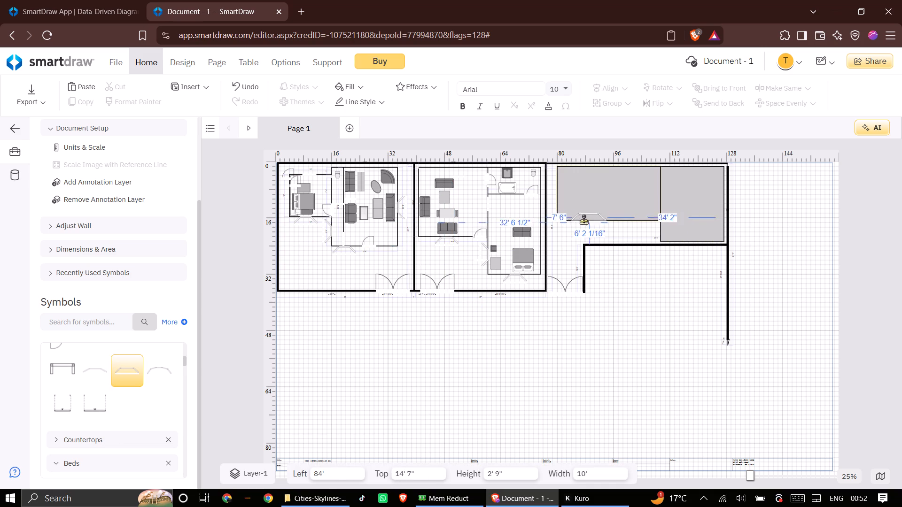
drag(583, 221, 579, 224)
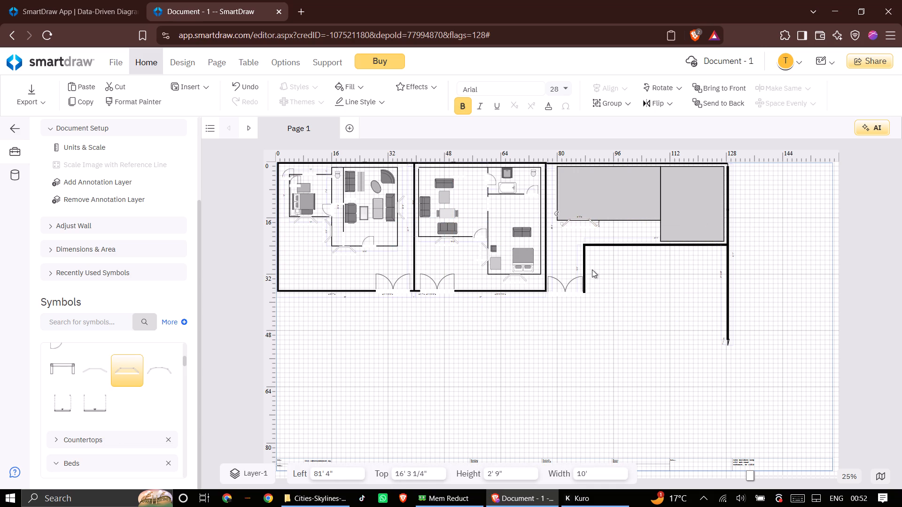
click(595, 295)
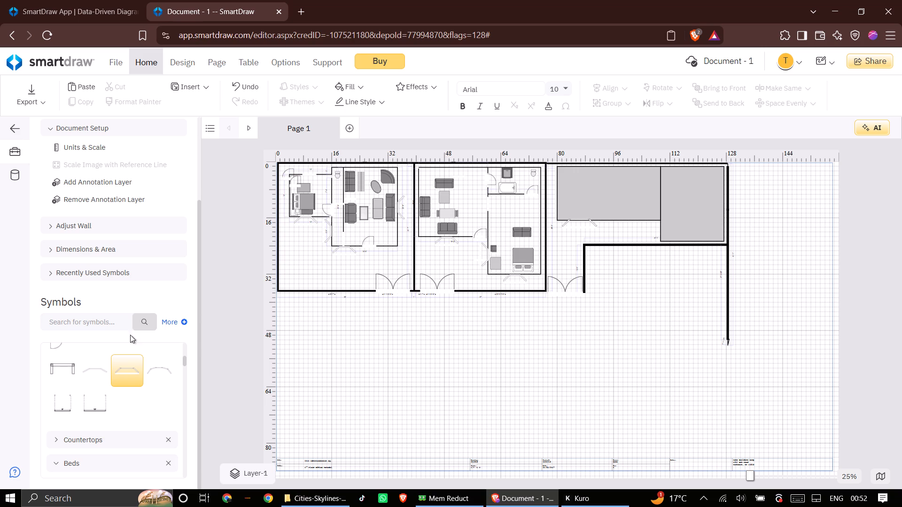
Add a Door (28") symbol, enlarge it to 64" by 64", and set it into the wide rectangle's bottom edge beside the window.
scroll(110, 373, up, 1)
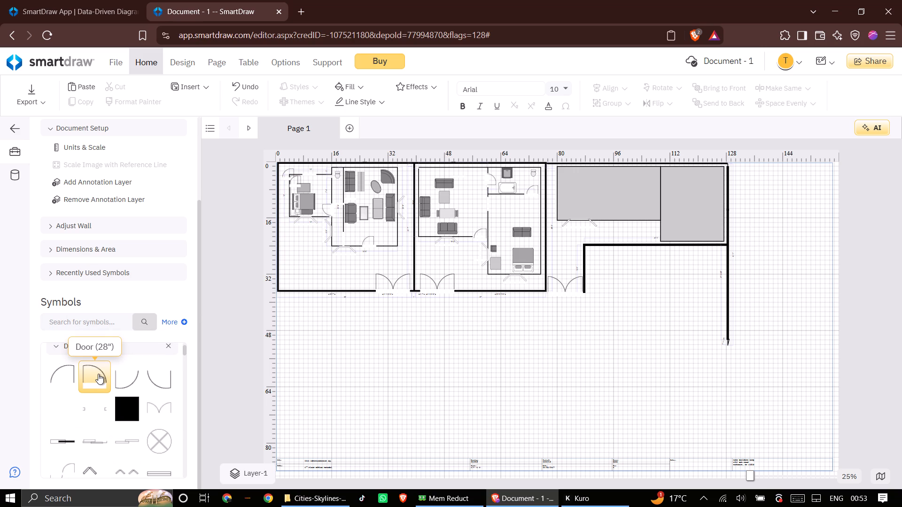
click(95, 376)
drag(95, 376, 467, 308)
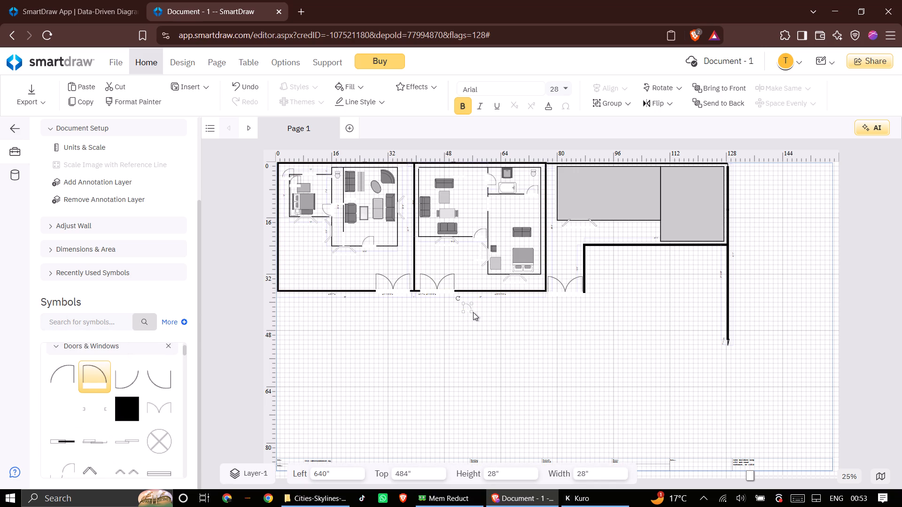
drag(473, 312, 486, 322)
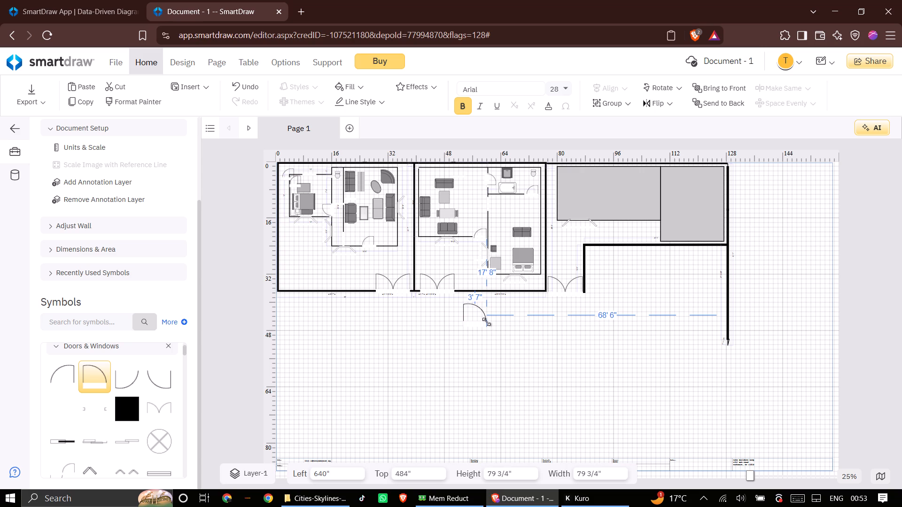
drag(486, 322, 482, 320)
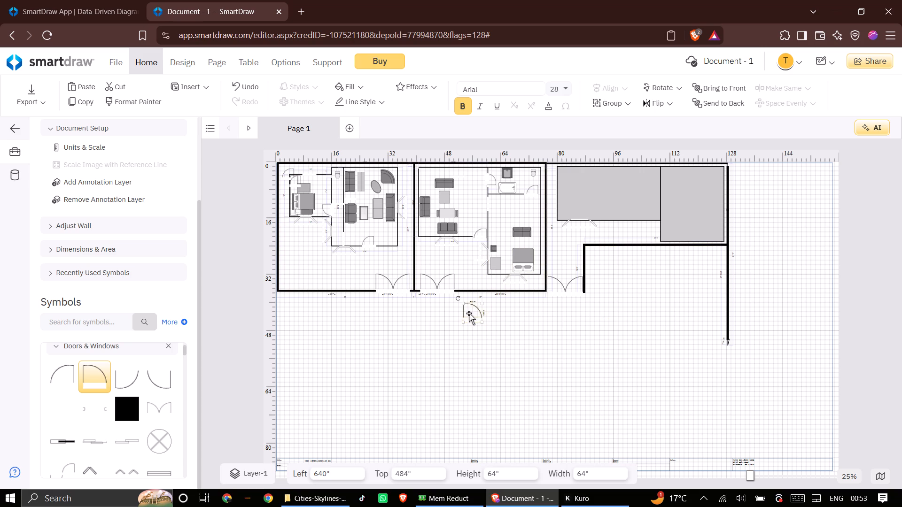
drag(469, 313, 553, 240)
drag(554, 241, 620, 217)
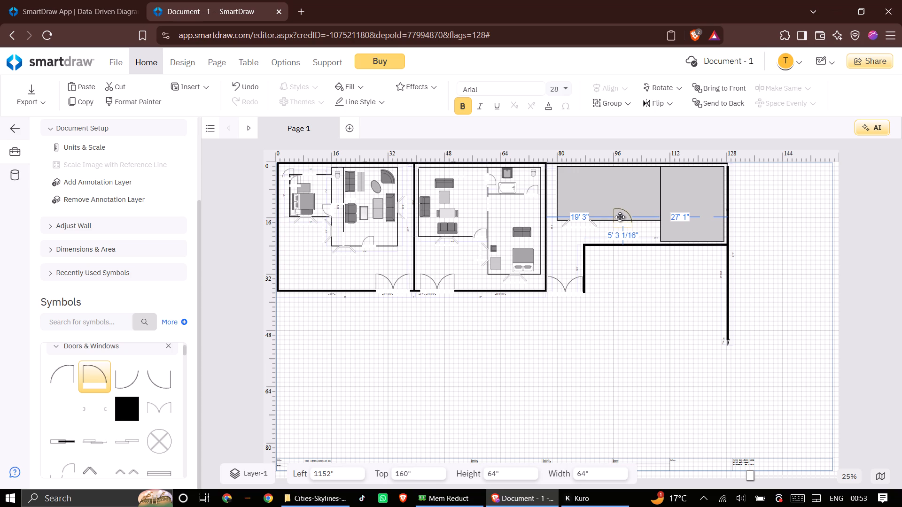
drag(620, 217, 617, 214)
click(601, 317)
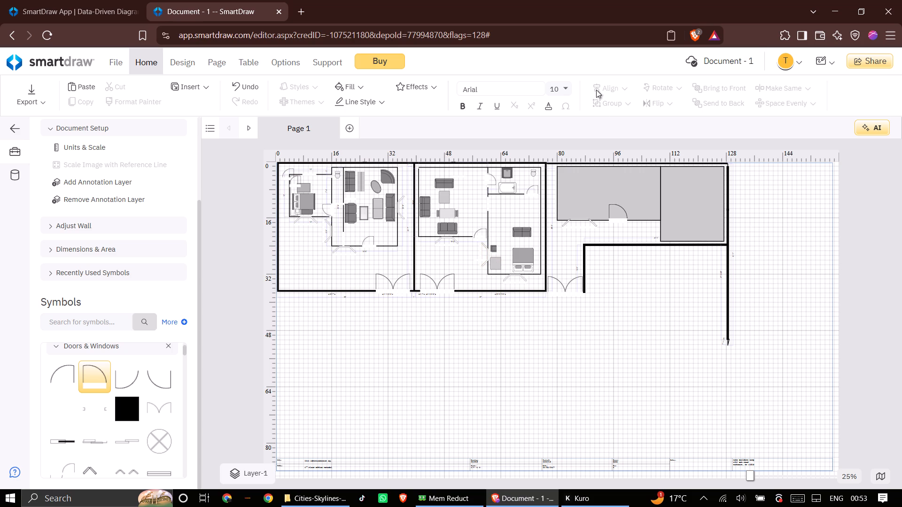
click(73, 376)
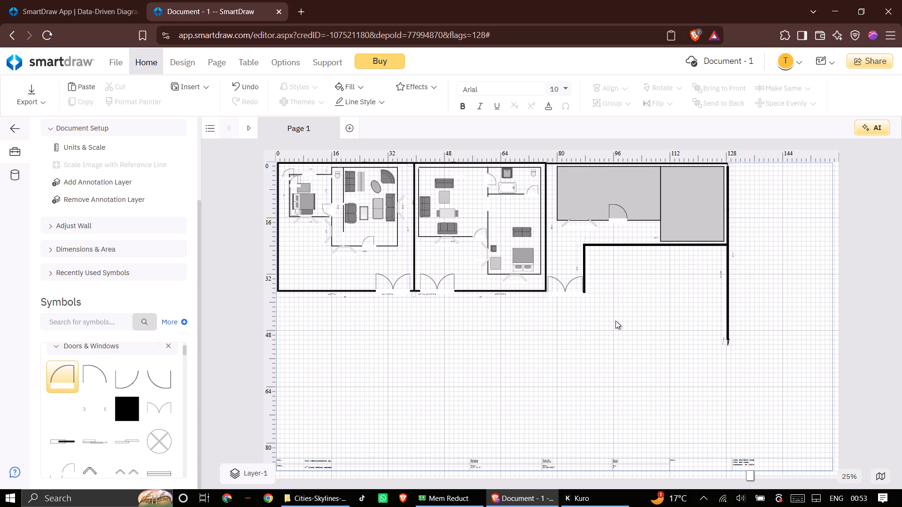
Extend the third unit's far side wall downward with an Exterior Wall 8" segment about 12' 4" long.
scroll(162, 301, up, 4)
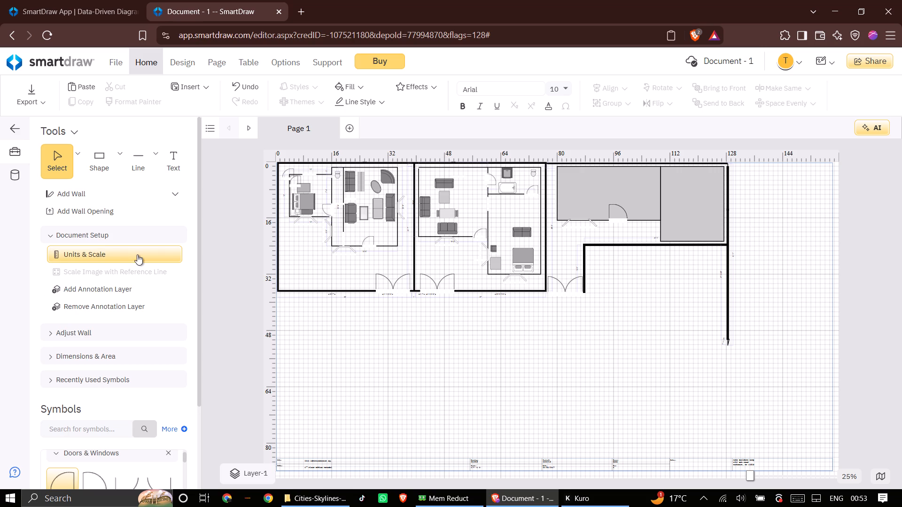
click(136, 199)
click(170, 194)
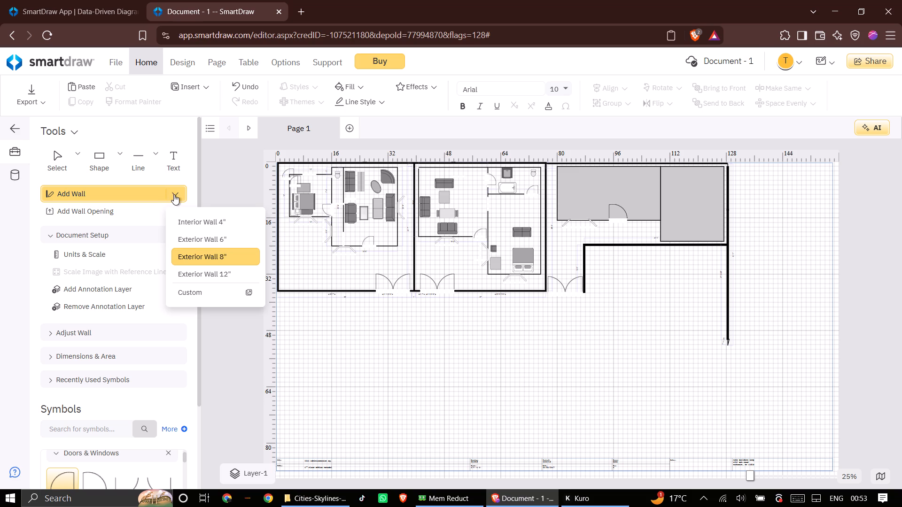
click(192, 255)
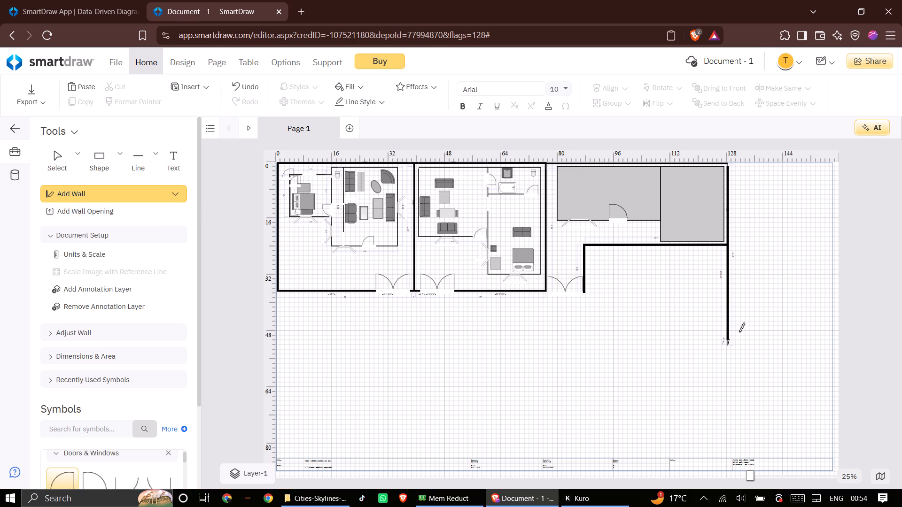
click(729, 339)
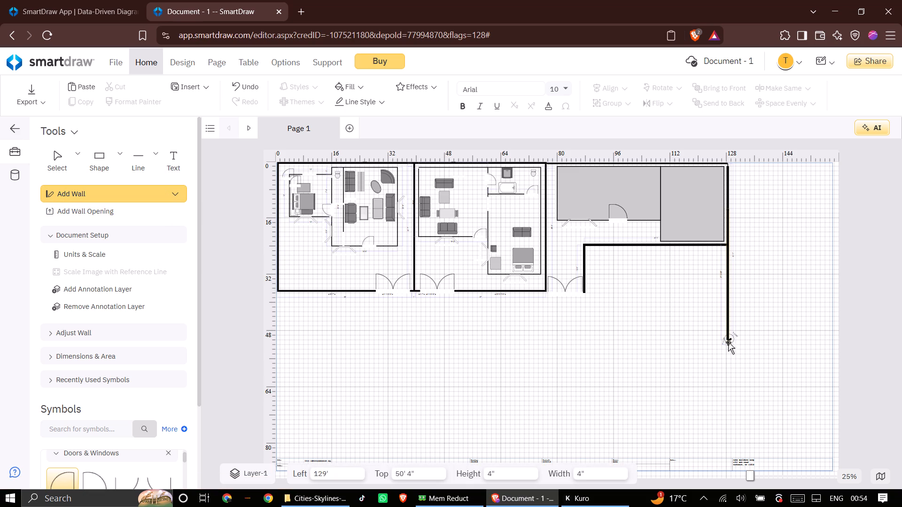
click(729, 382)
right_click(727, 359)
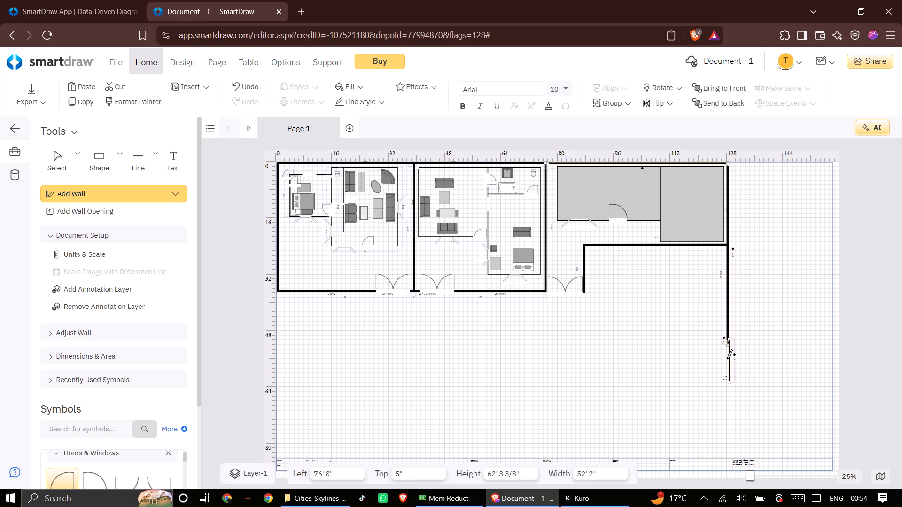
right_click(727, 355)
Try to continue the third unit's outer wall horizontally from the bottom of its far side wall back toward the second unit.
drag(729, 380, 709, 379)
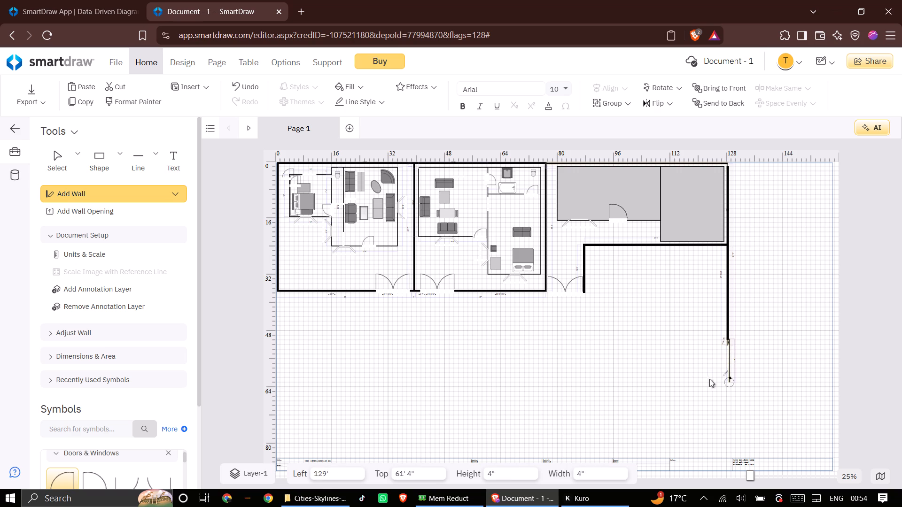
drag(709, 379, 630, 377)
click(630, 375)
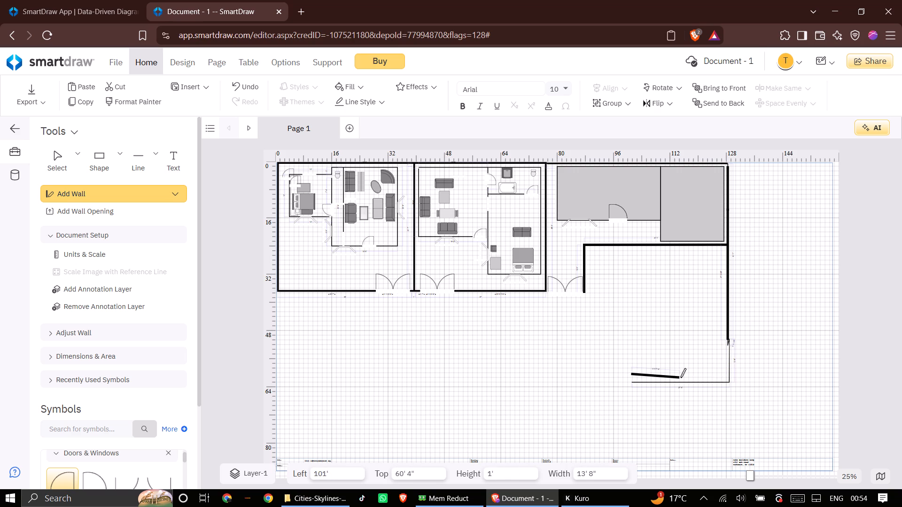
Cut the third unit's connected outer wall run, covering its top, far side and newly added bottom segments.
right_click(680, 377)
right_click(680, 384)
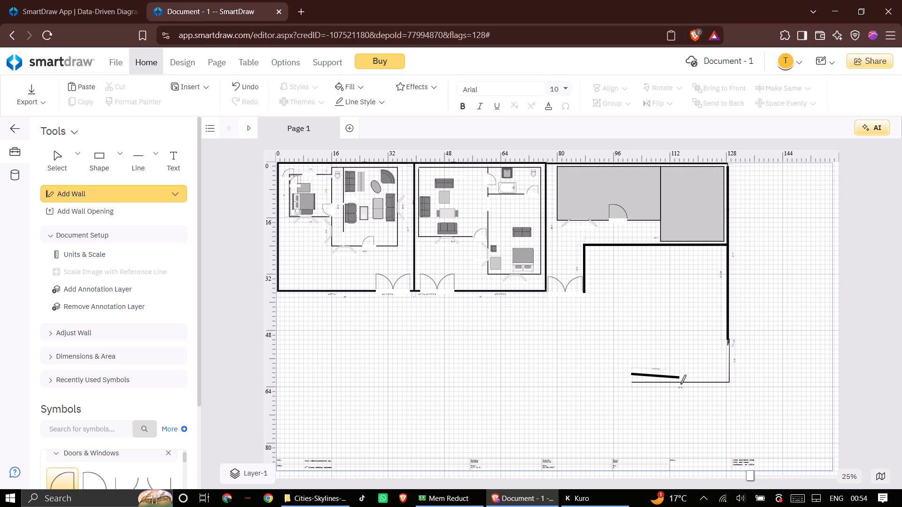
right_click(680, 382)
click(726, 77)
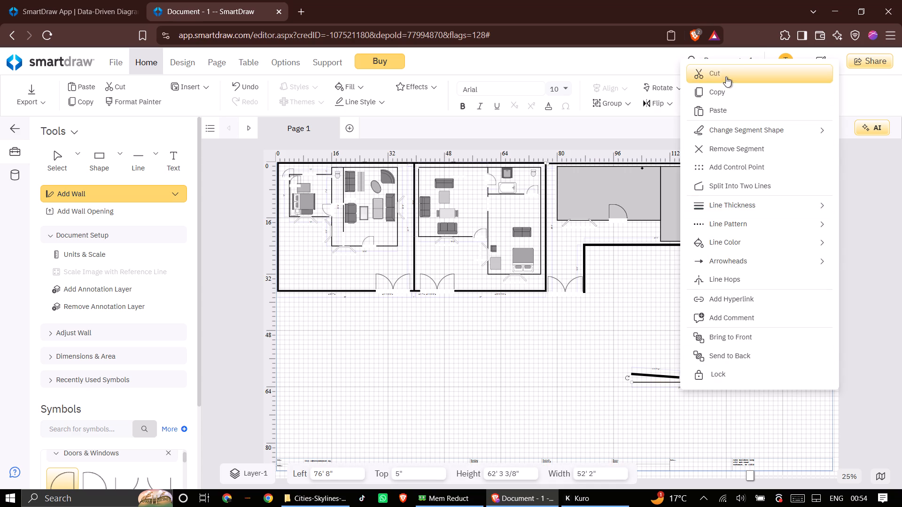
Cut the stray, slightly slanted wall segment, about 13' 8" long, lying below the third unit.
click(652, 374)
right_click(652, 374)
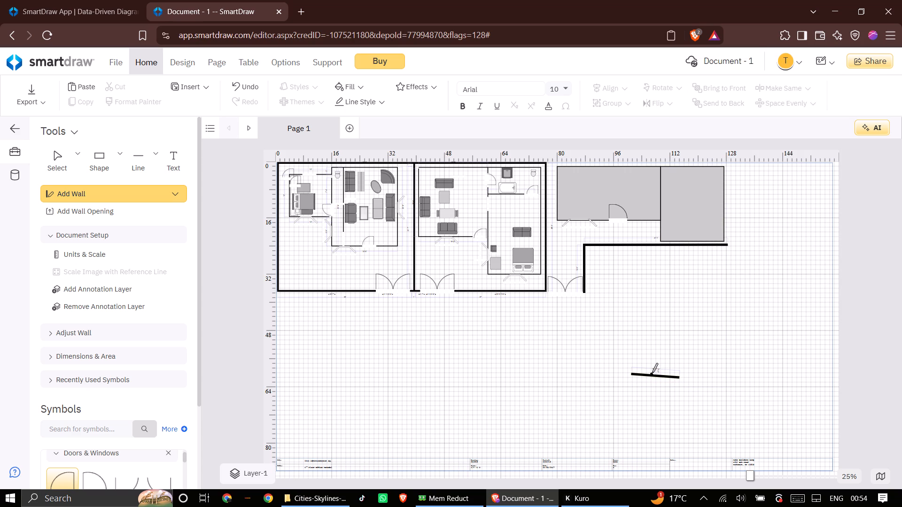
right_click(652, 372)
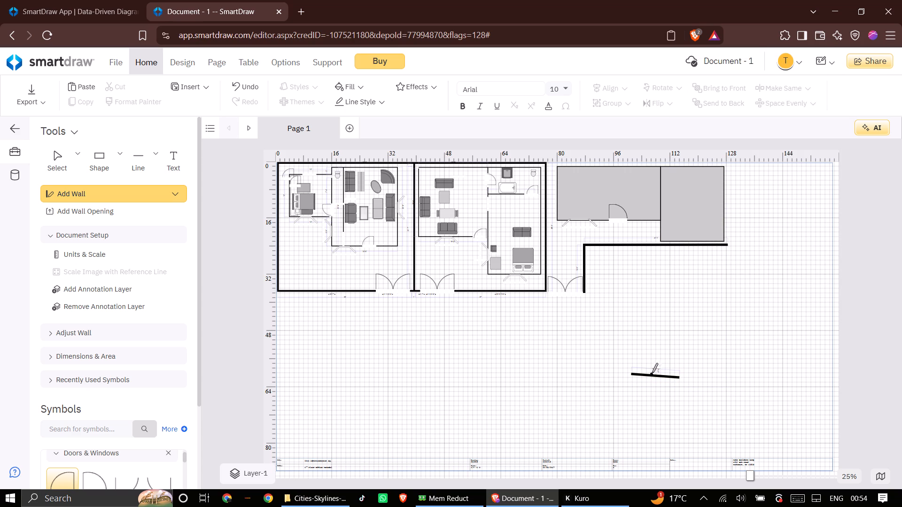
right_click(651, 376)
click(681, 242)
right_click(661, 375)
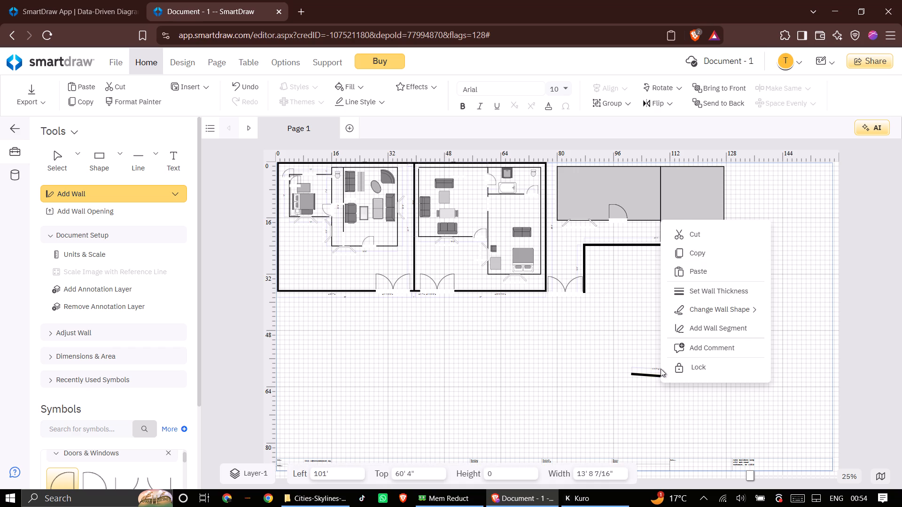
click(681, 227)
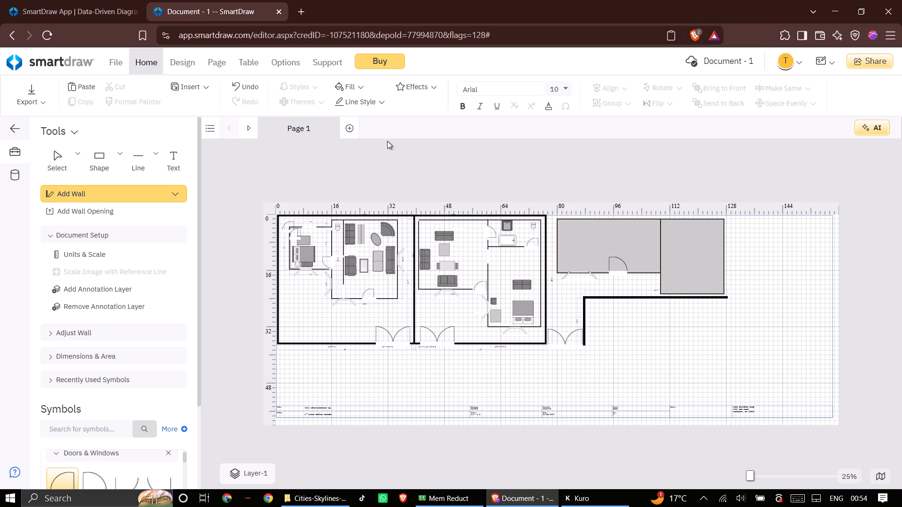
Choose a line thickness and extend the third unit's lower horizontal wall about 25' farther from the second unit.
click(153, 192)
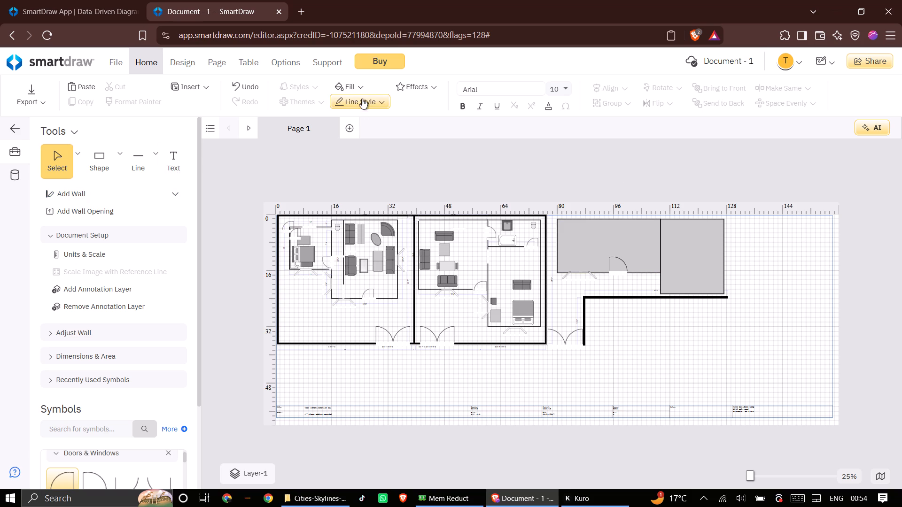
click(359, 101)
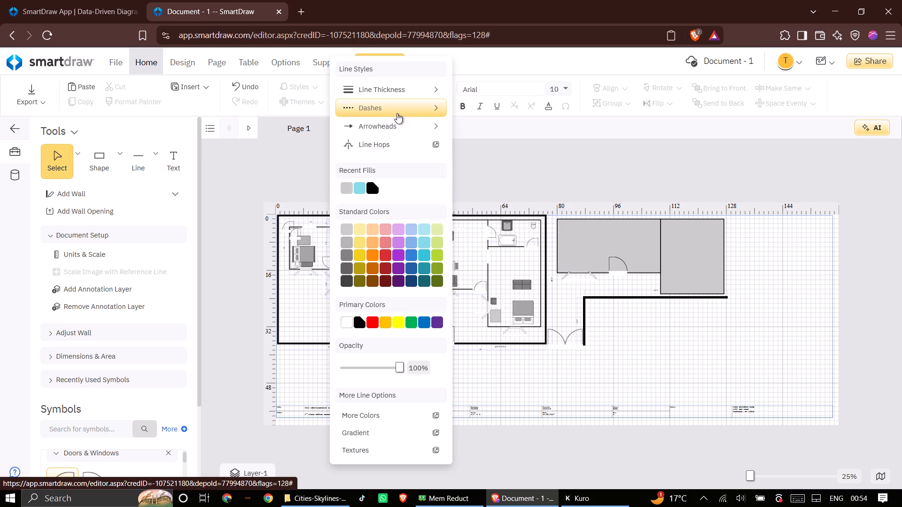
click(398, 96)
click(460, 197)
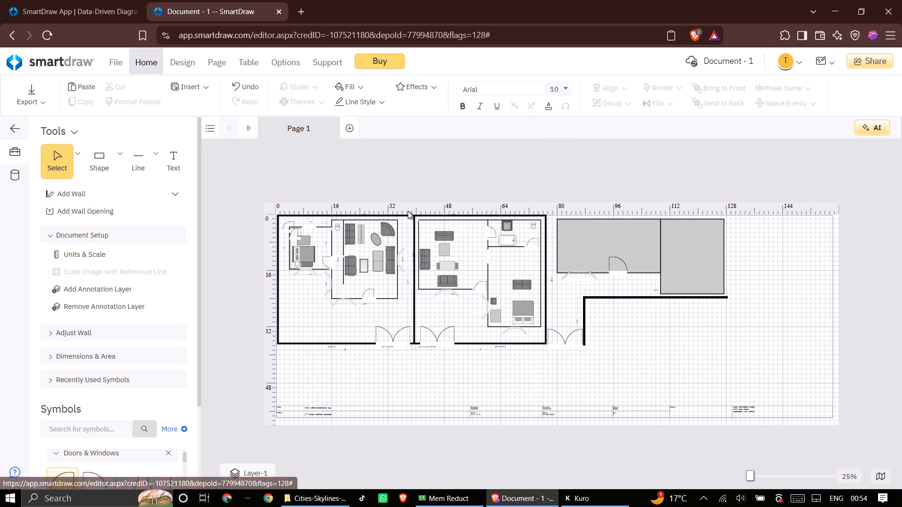
click(149, 193)
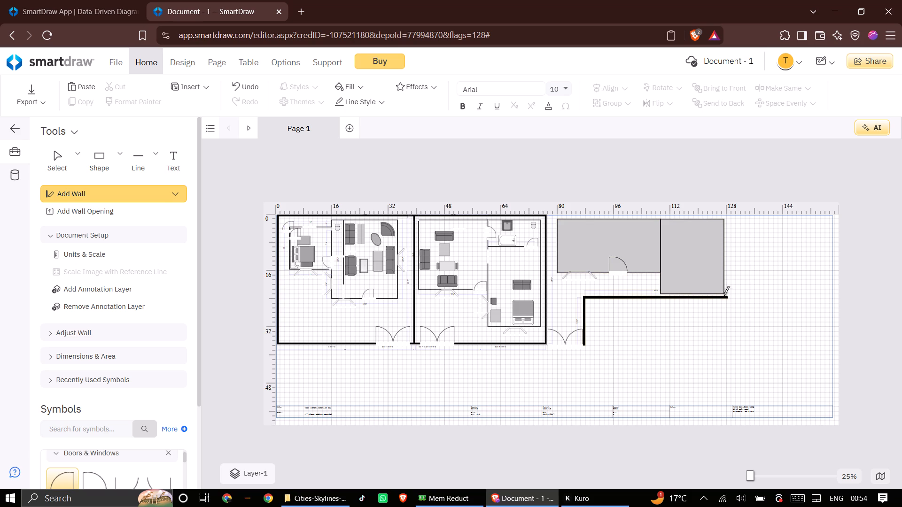
click(727, 298)
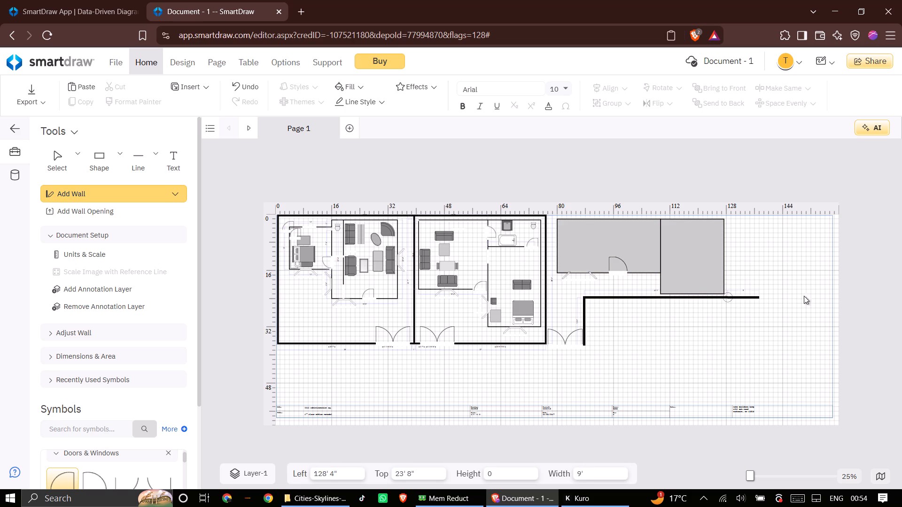
click(815, 297)
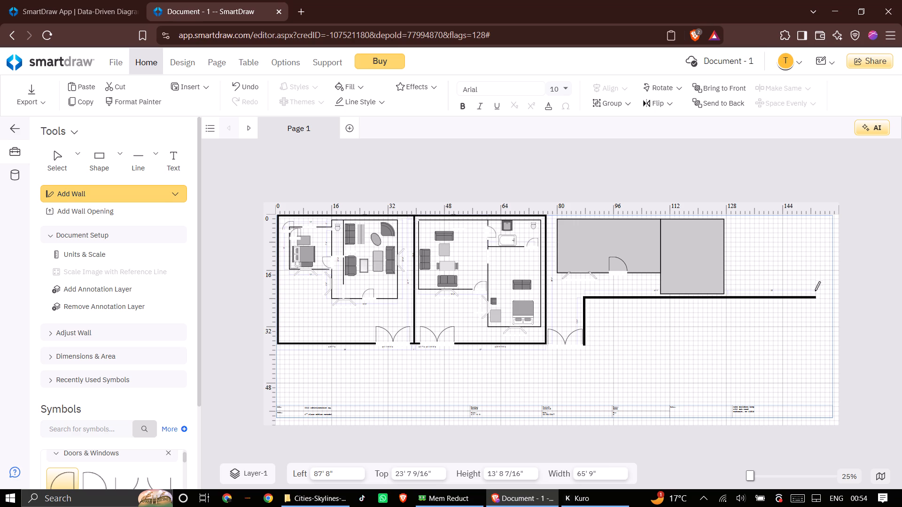
Draw the third unit's far side wall about 21' 8" upward from the extended lower wall, ending in a short diagonal stub.
click(815, 296)
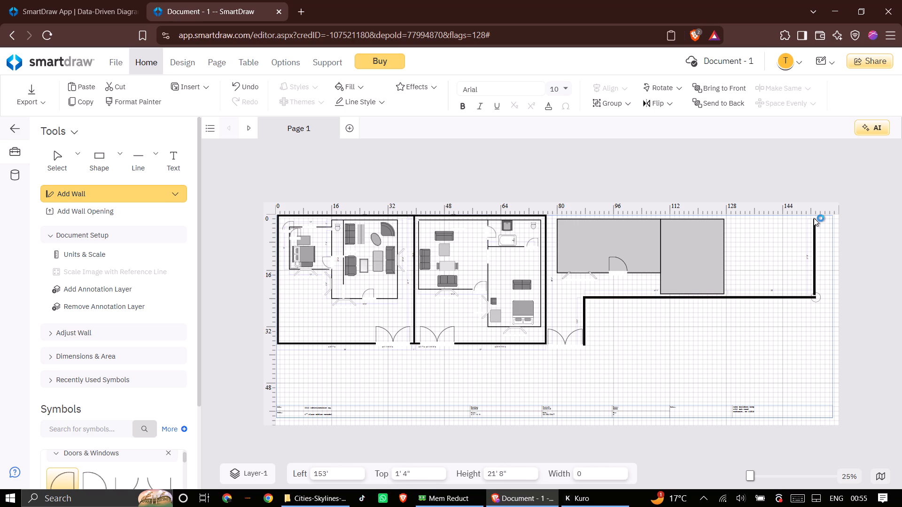
click(814, 217)
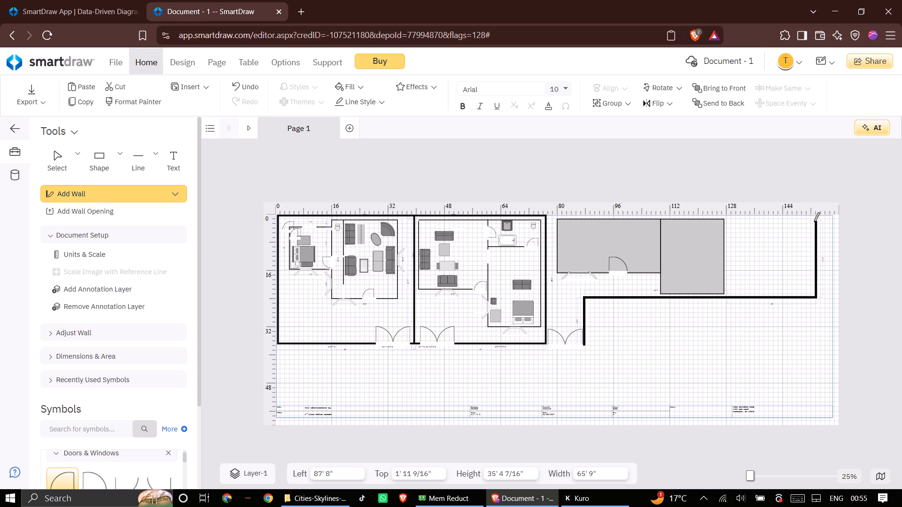
click(814, 221)
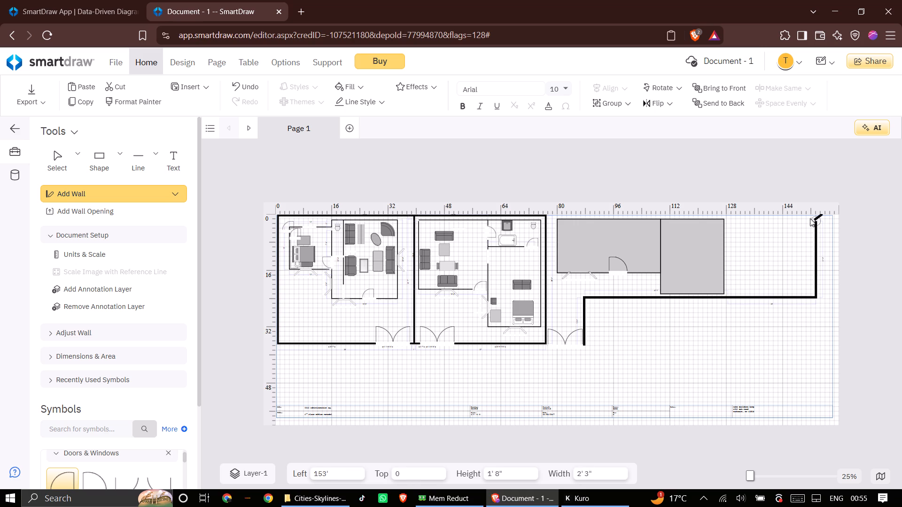
right_click(806, 227)
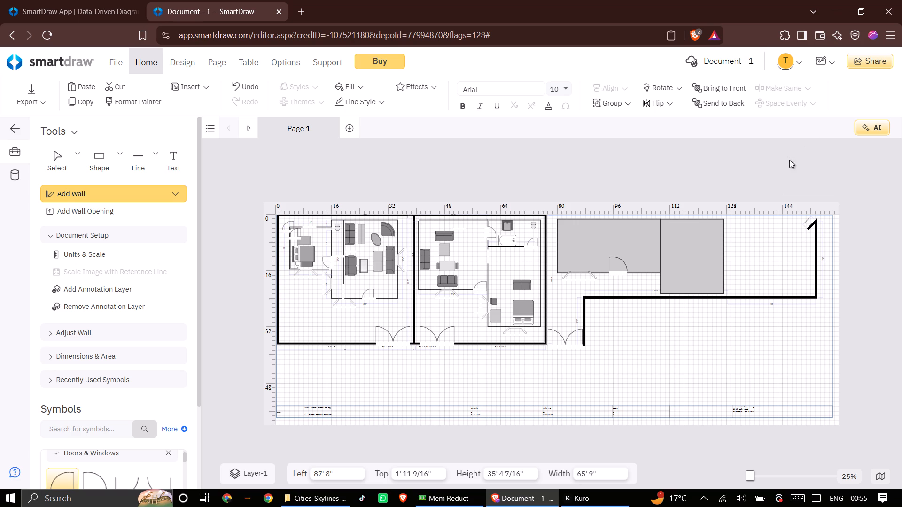
Draw the third unit's top outer wall about 68' long, starting from the second unit's upper corner.
scroll(599, 271, up, 2)
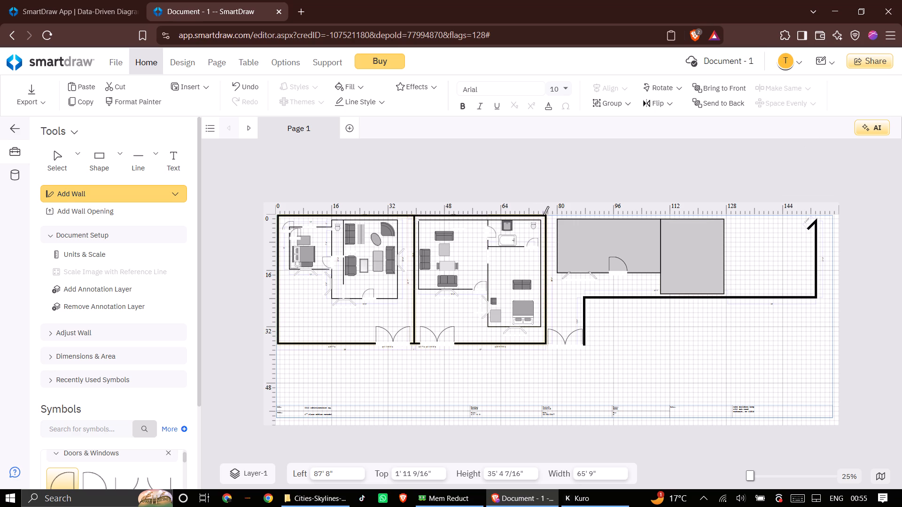
click(544, 217)
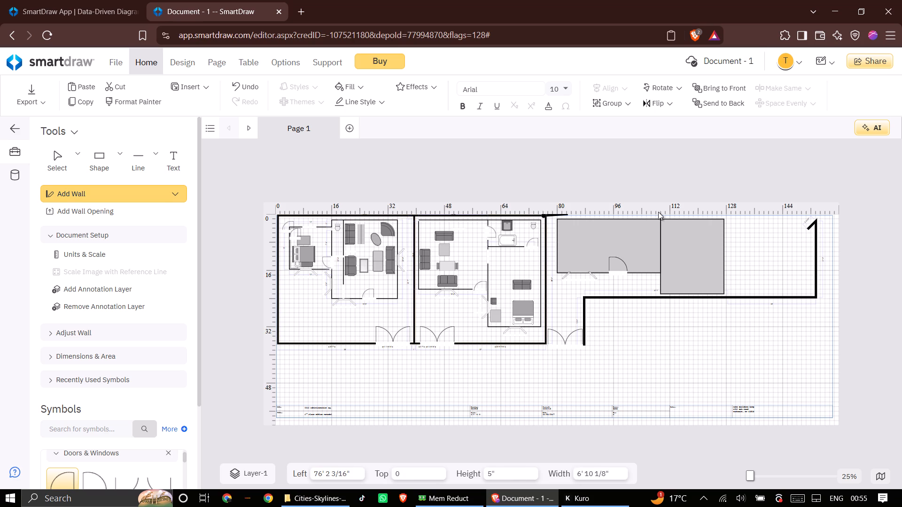
click(786, 216)
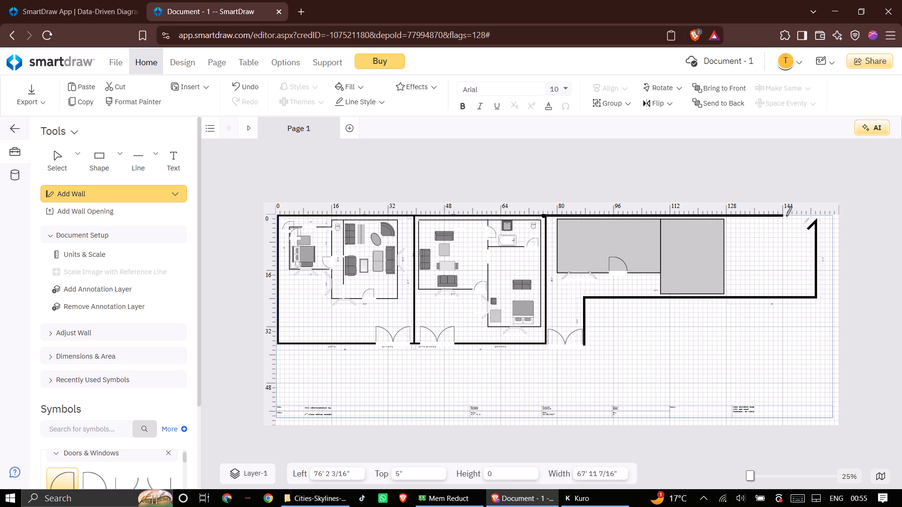
Cut the filled 18' by 21' 3" rectangle beside the wide room in the third unit.
scroll(785, 250, up, 2)
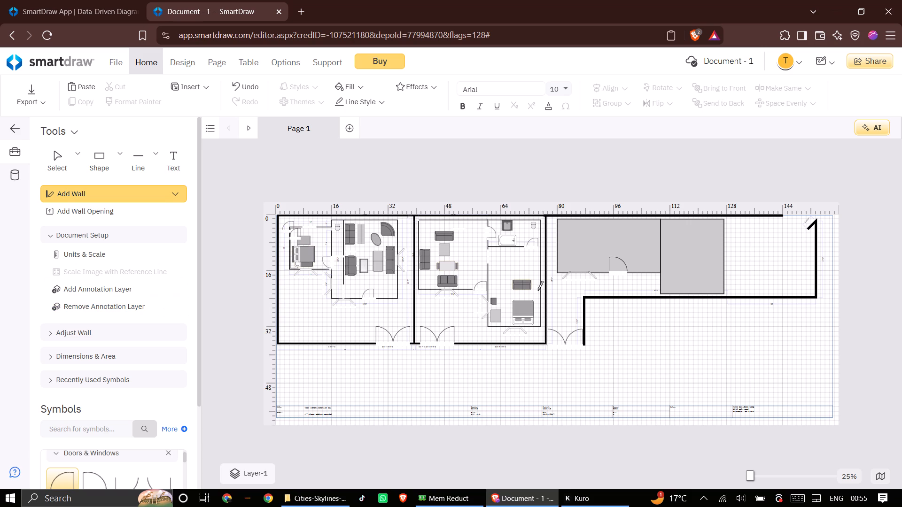
click(665, 272)
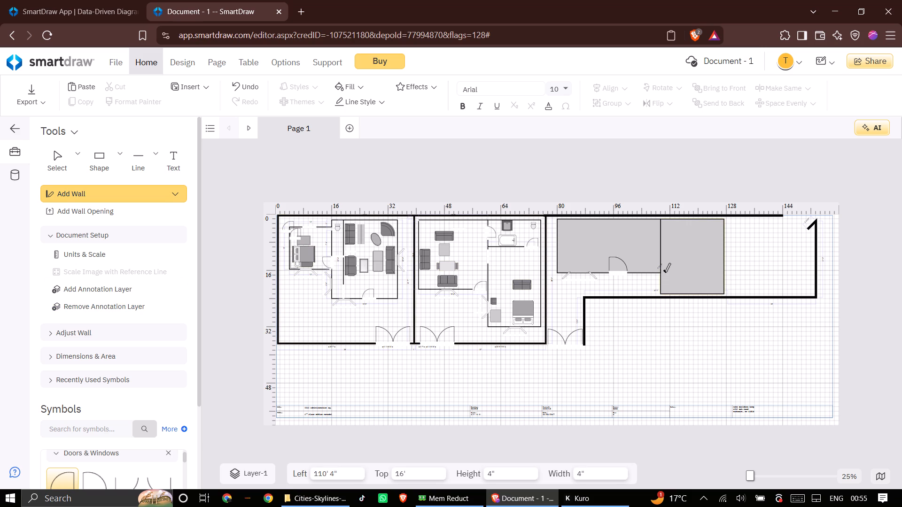
right_click(665, 272)
right_click(664, 271)
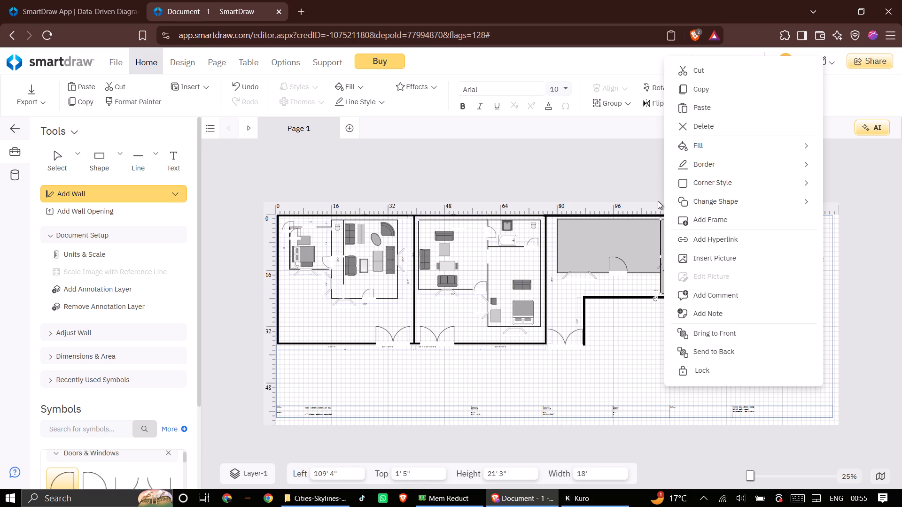
click(691, 68)
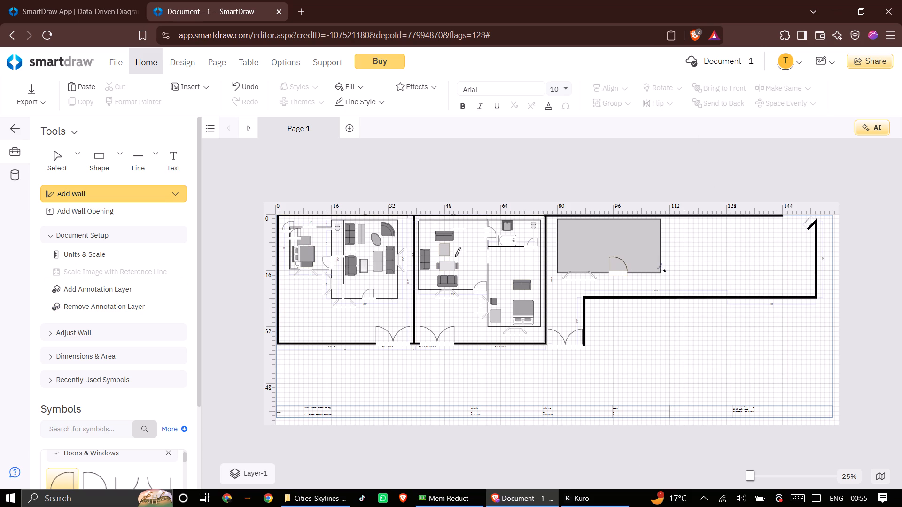
Draw a filled rectangle about 36' 8" wide and 12' 10 1/2" high in the third unit, beyond the wide room.
click(94, 169)
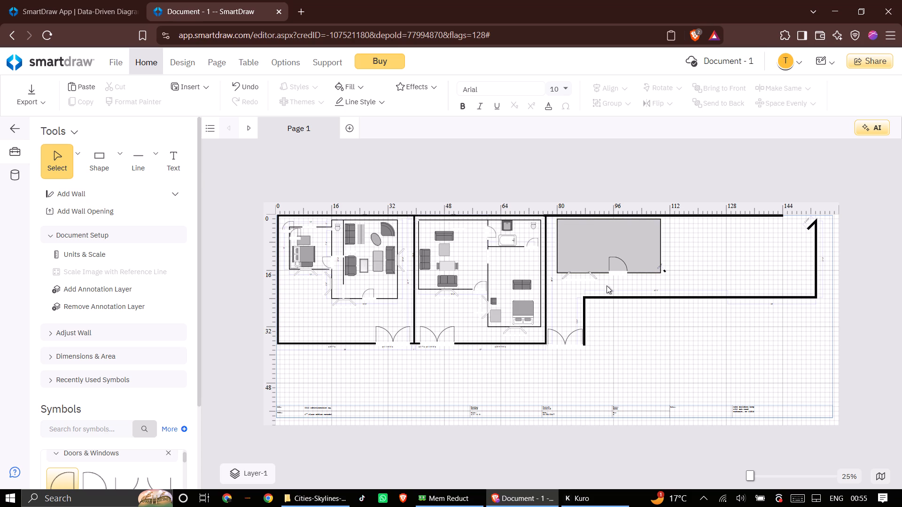
click(119, 160)
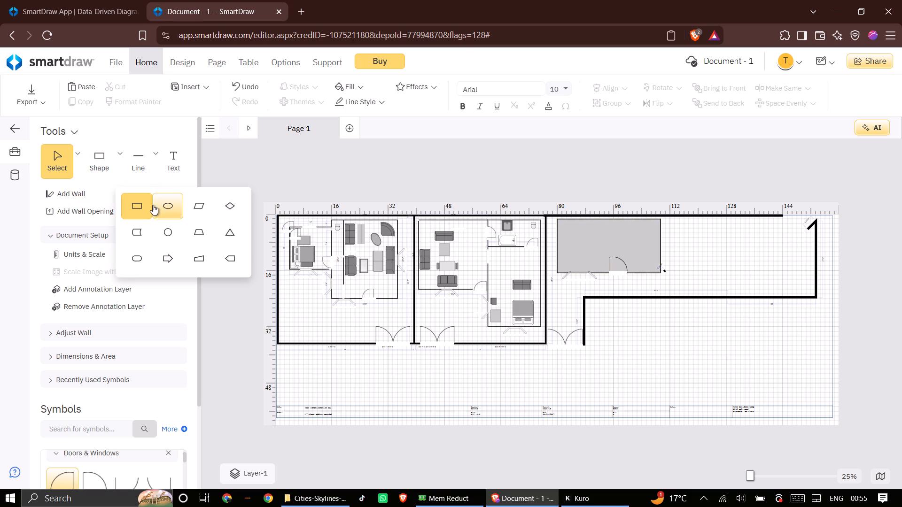
click(137, 213)
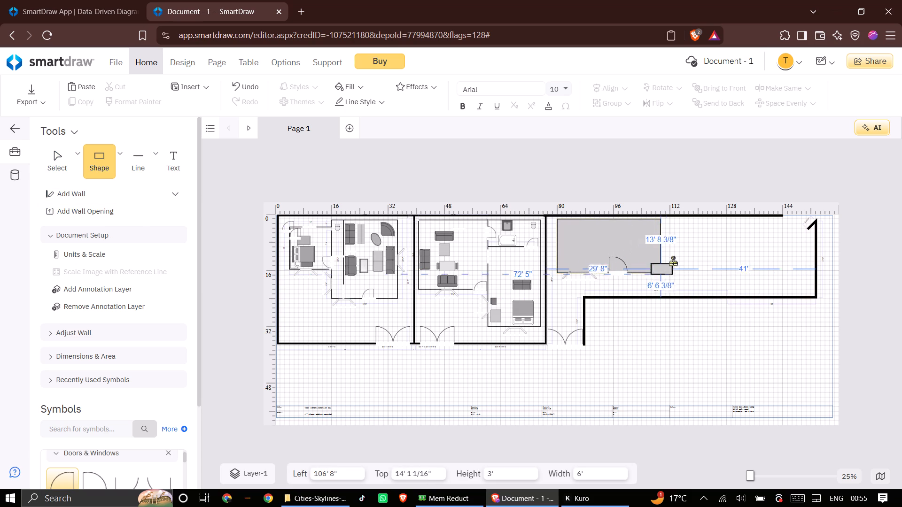
click(679, 238)
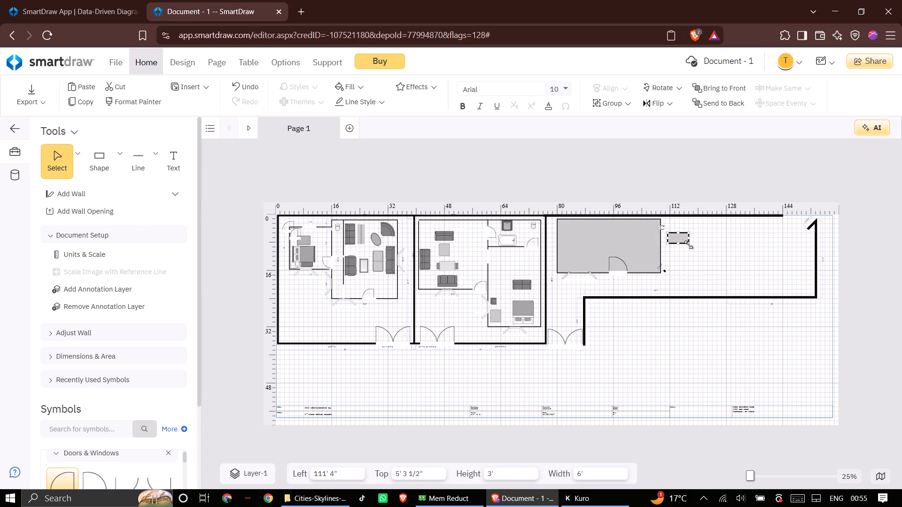
drag(689, 245, 797, 278)
Move the new rectangle against the wide room's side wall, with its left edge at 109' 4" and top at 1' 4".
drag(755, 252, 746, 243)
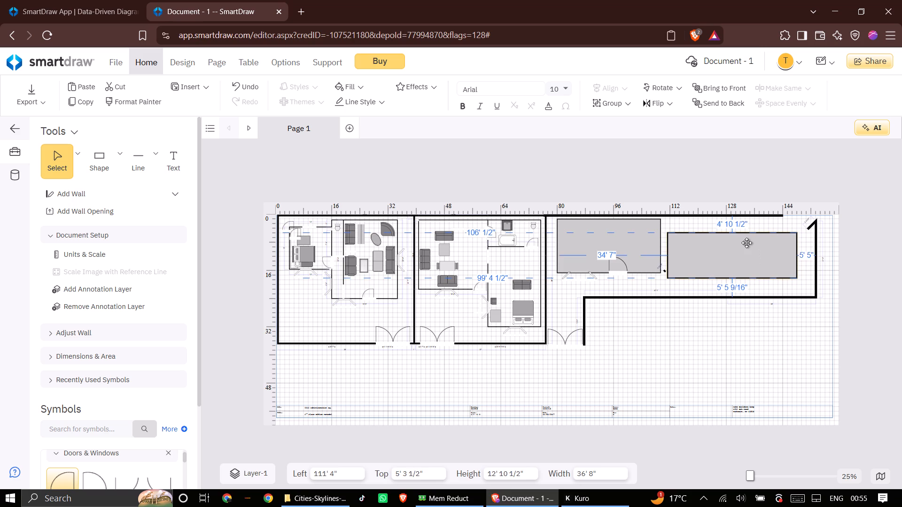
drag(746, 243, 749, 239)
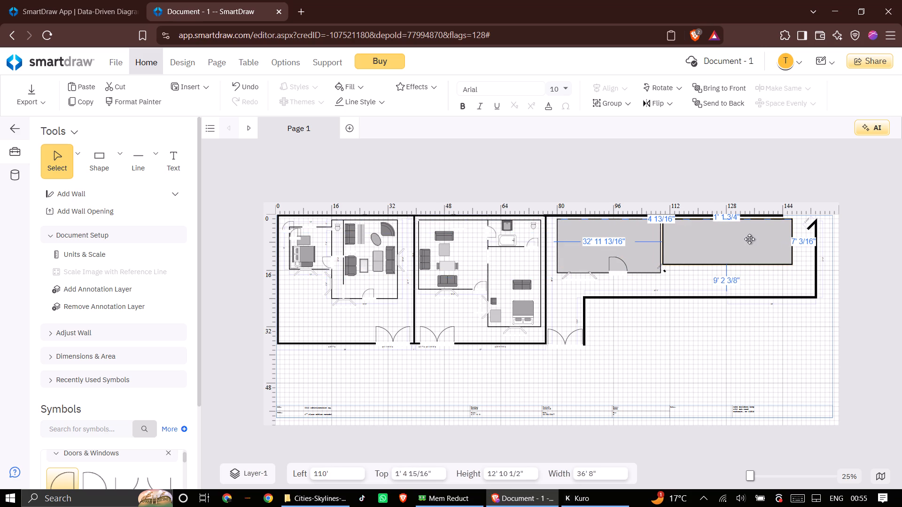
drag(749, 239, 747, 239)
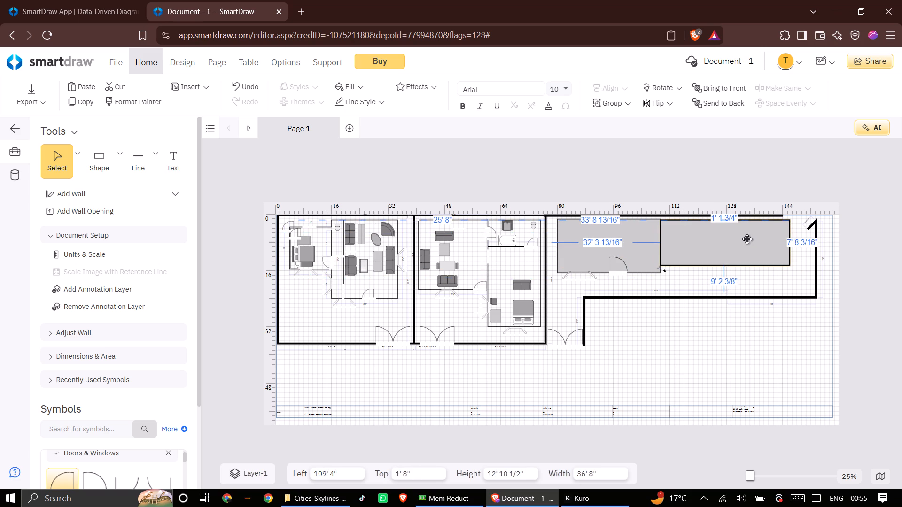
drag(747, 239, 747, 238)
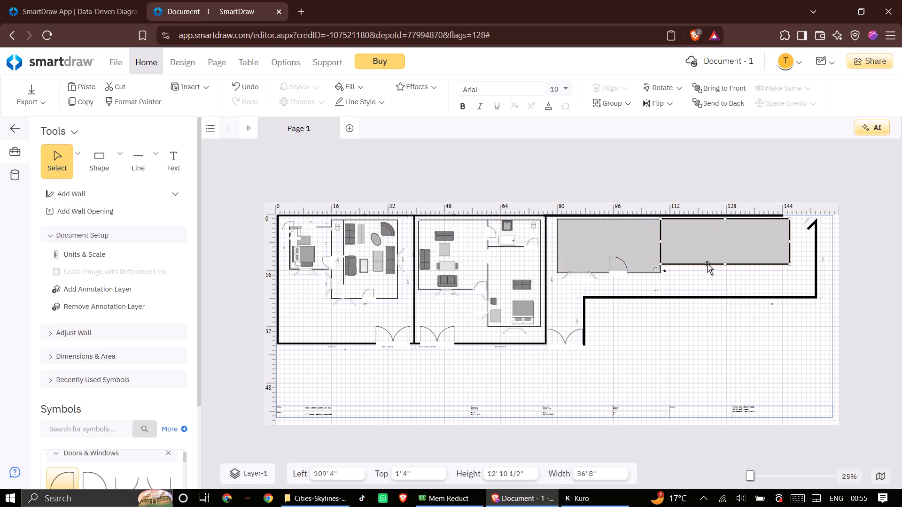
Enlarge the new rectangle to 37' 4" wide by 15' 4 1/2" high, lining its lower edge up with the wide room.
drag(791, 263, 791, 271)
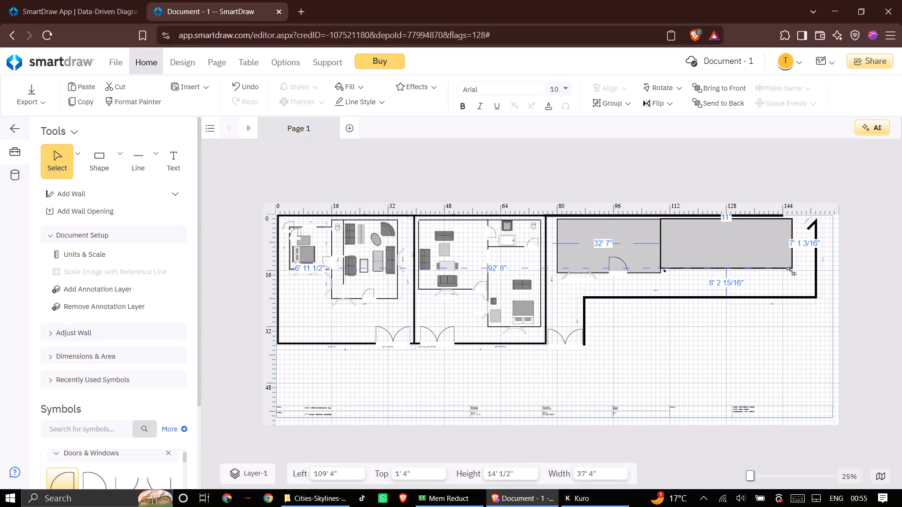
drag(791, 271, 791, 273)
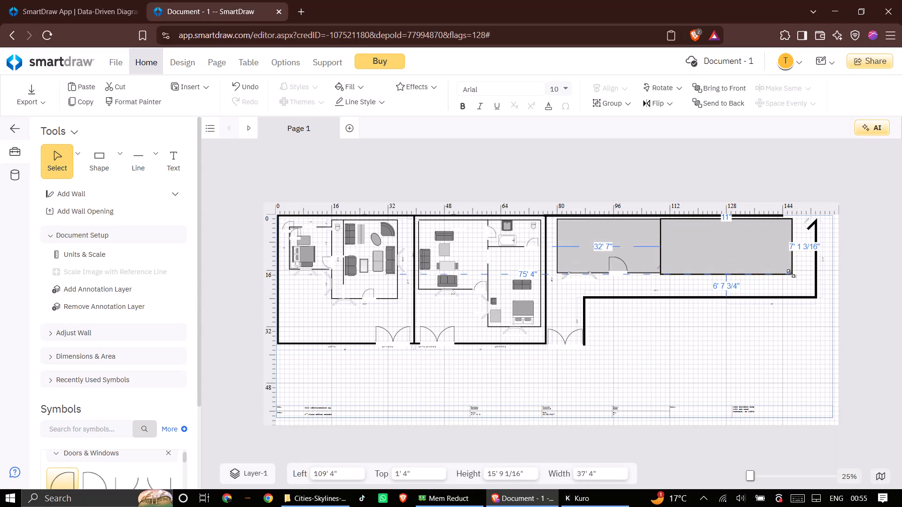
drag(791, 273, 791, 274)
click(685, 335)
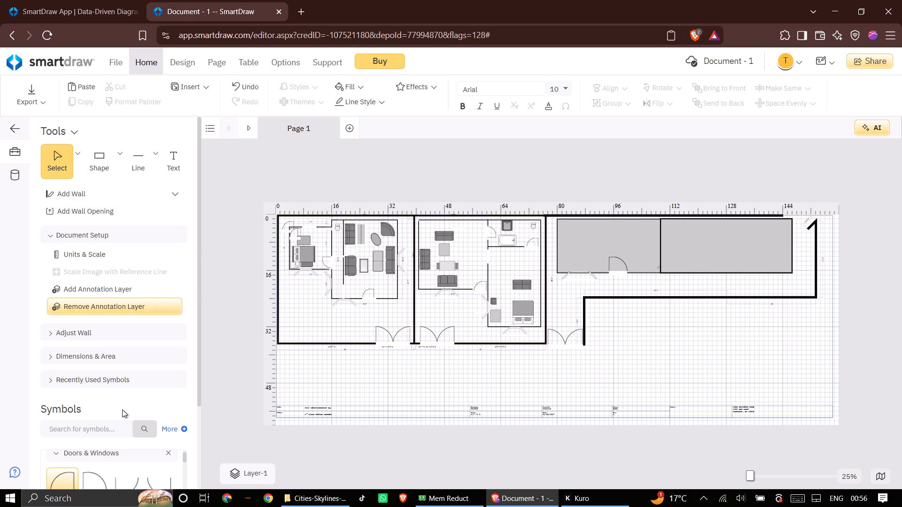
Place a 28" single door symbol in the empty area below the third unit's lower wall.
click(99, 481)
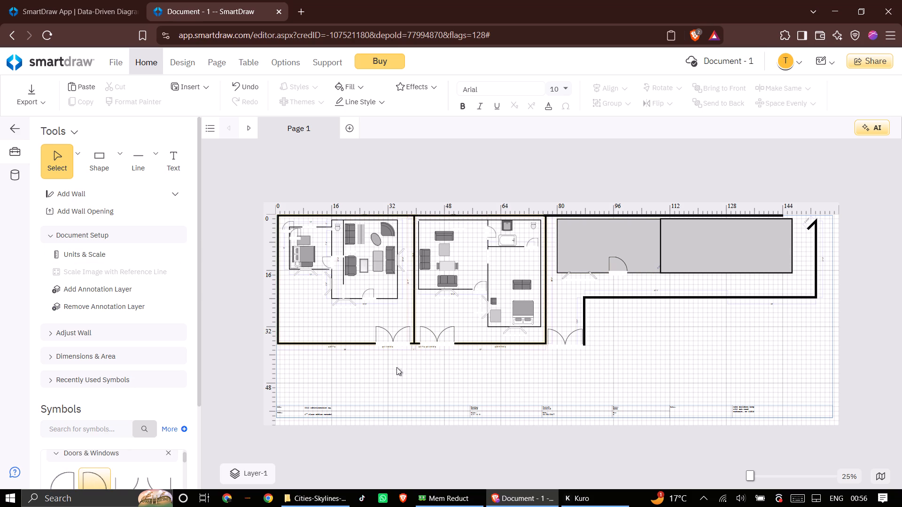
drag(136, 482, 283, 404)
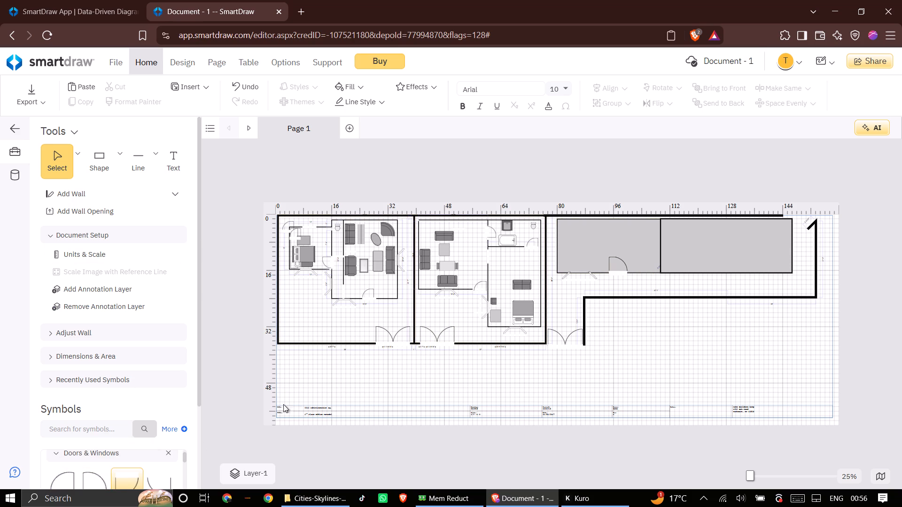
drag(283, 404, 657, 328)
Move the 28" door onto the wall shared by the third unit's two filled rooms.
scroll(662, 335, up, 2)
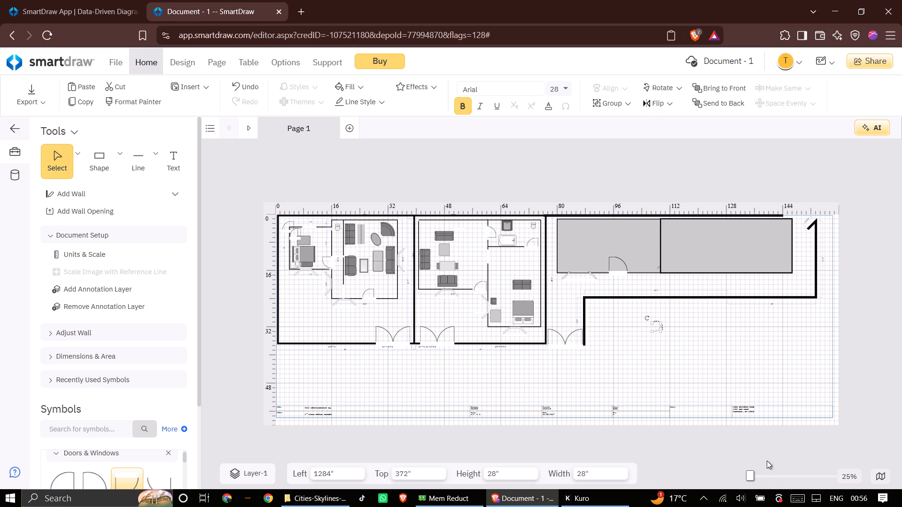
click(769, 479)
click(769, 476)
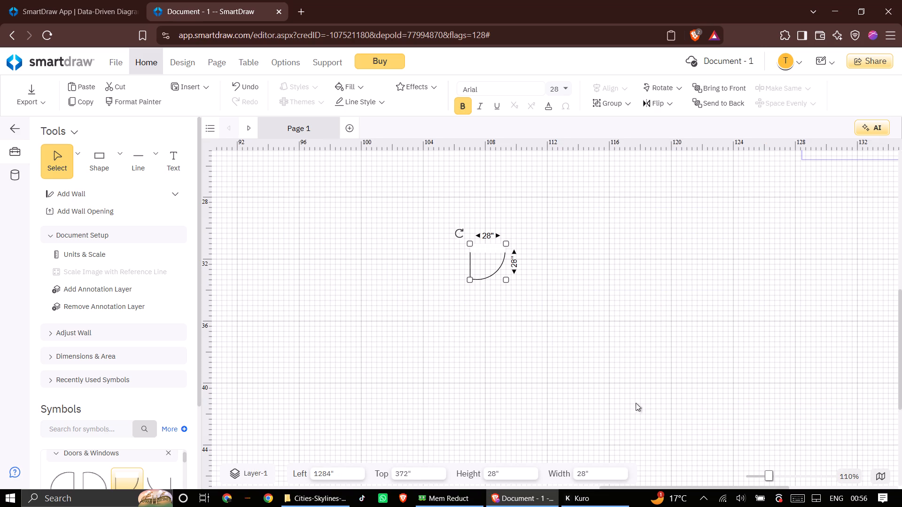
scroll(625, 396, up, 2)
scroll(617, 395, down, 2)
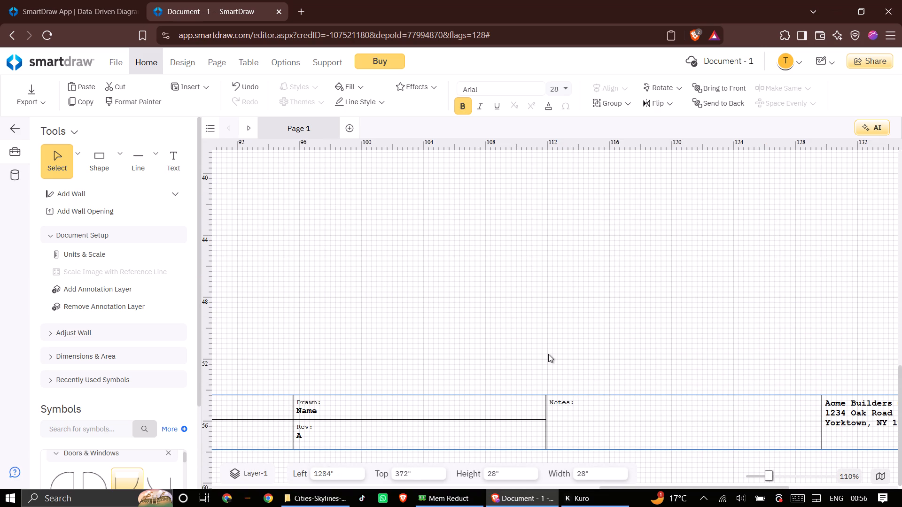
middle_click(440, 354)
middle_click(446, 324)
scroll(446, 326, up, 1)
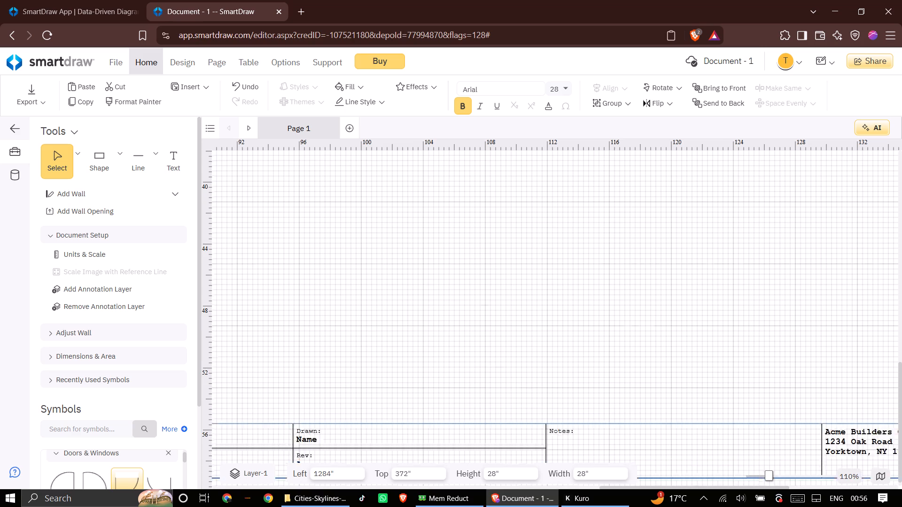
drag(484, 399, 520, 327)
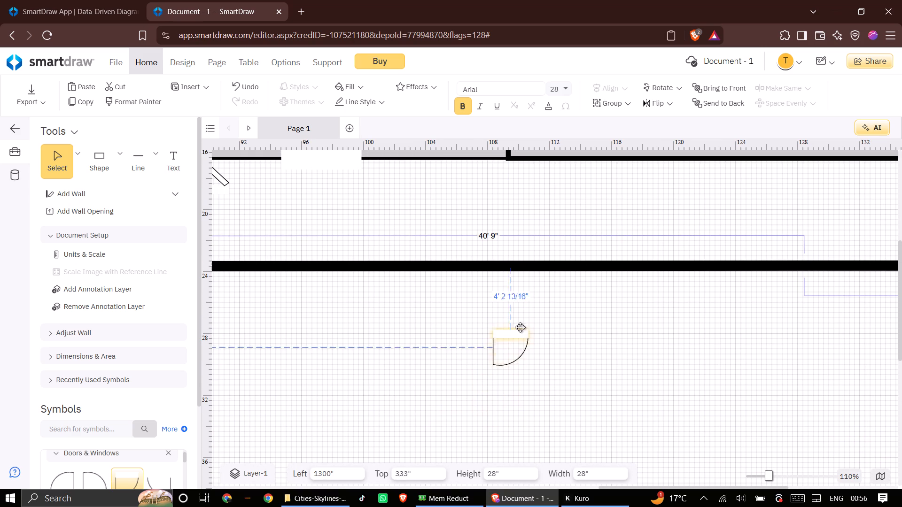
drag(520, 327, 585, 136)
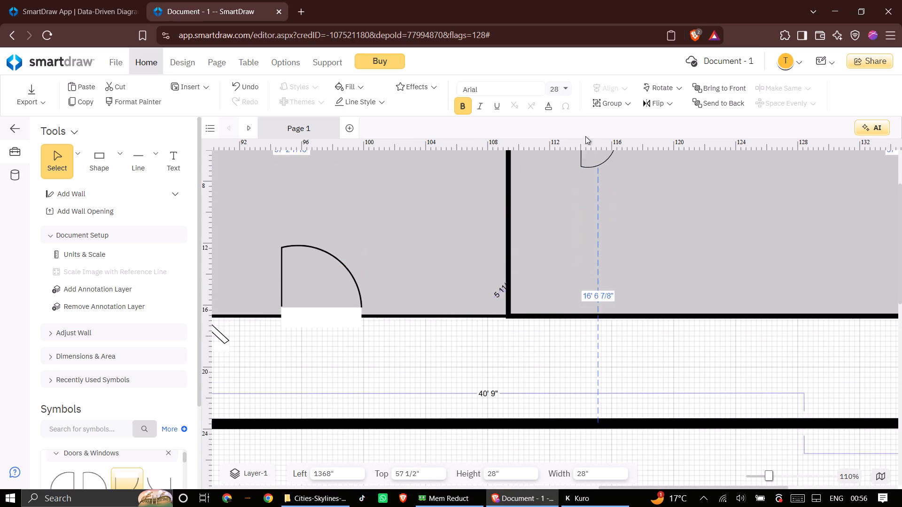
drag(585, 136, 543, 119)
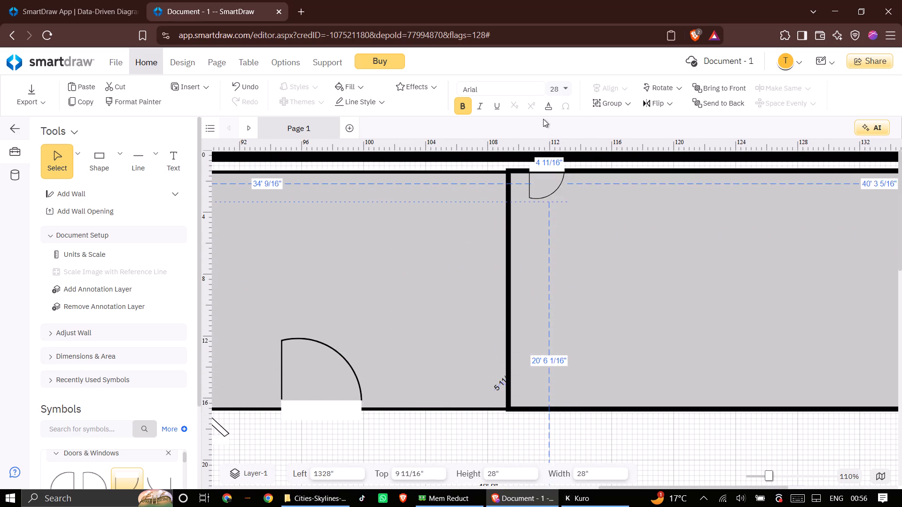
drag(543, 119, 521, 268)
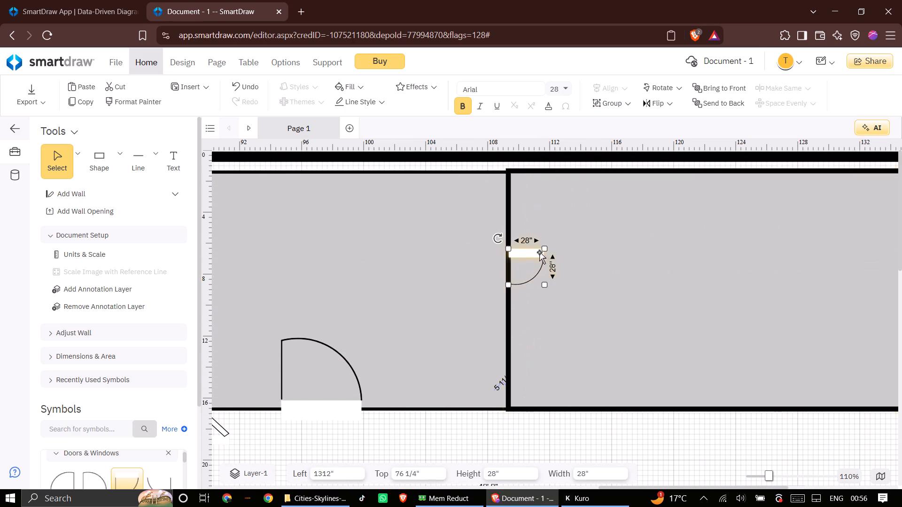
Rotate the door a quarter turn so its opening lines up with the vertical shared wall.
drag(493, 240, 491, 282)
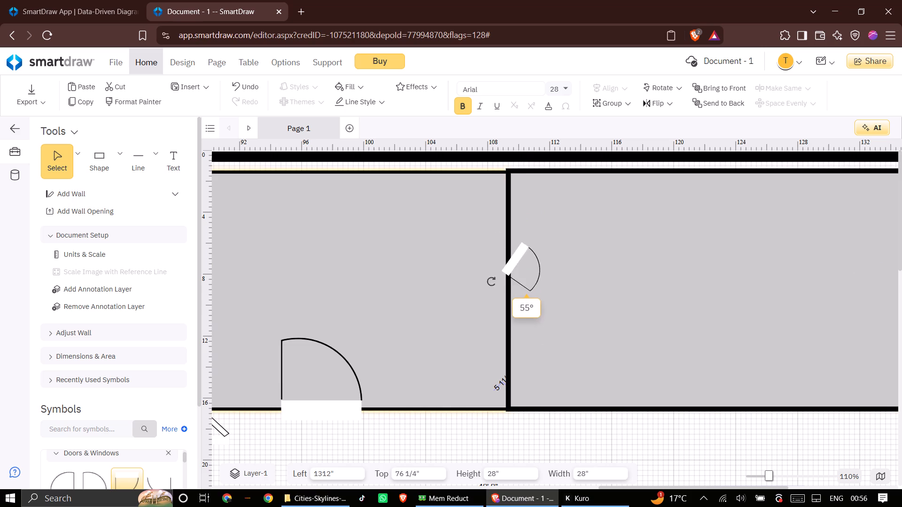
drag(491, 282, 490, 309)
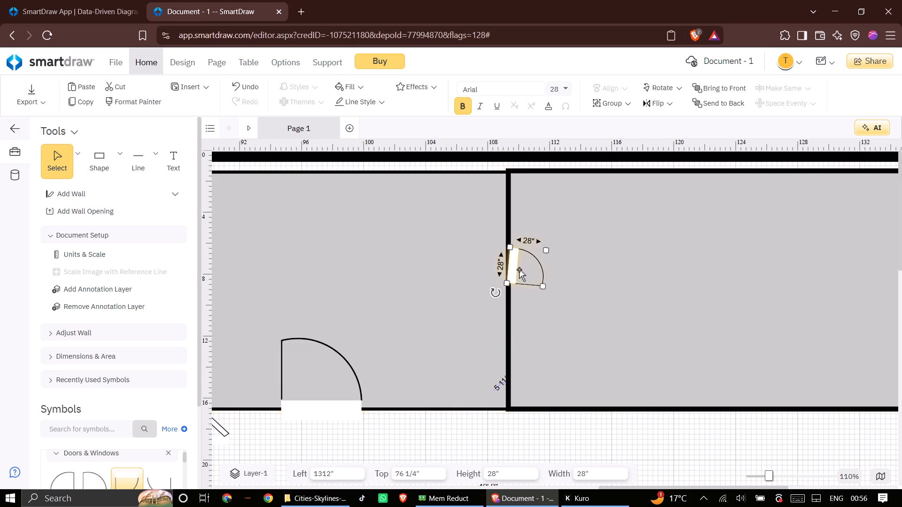
drag(498, 295, 498, 307)
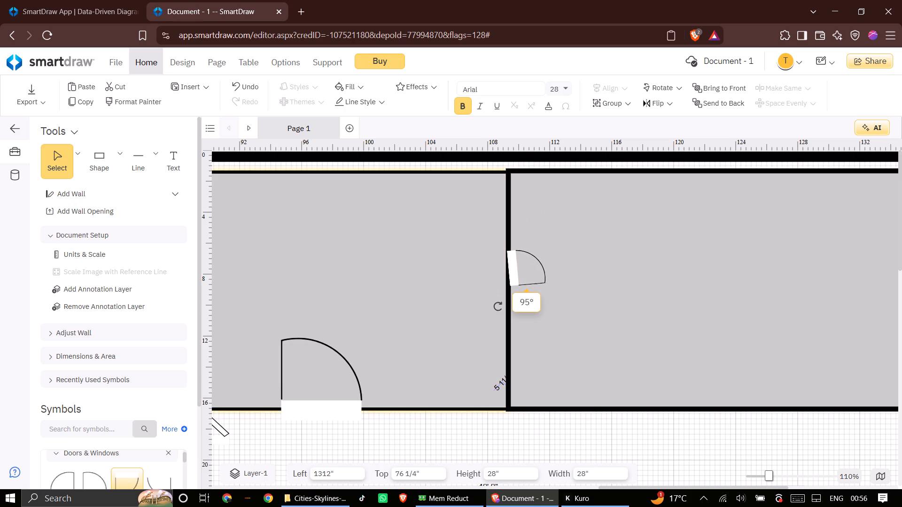
drag(498, 307, 498, 301)
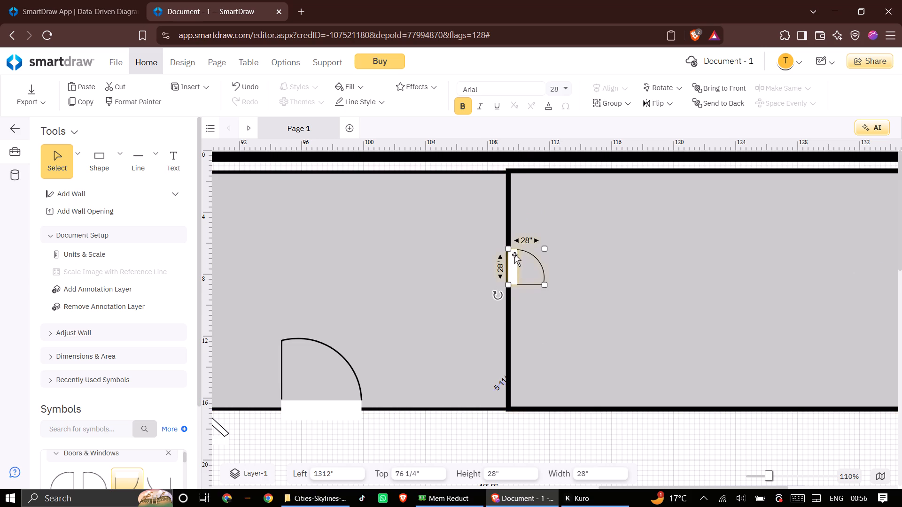
click(508, 288)
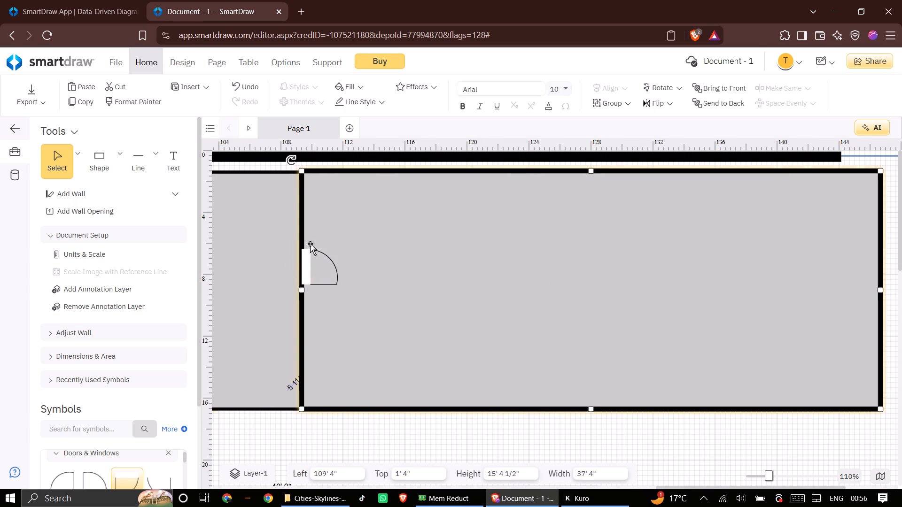
Move the door up near the shared wall's top end and enlarge it to 41 1/4" by 41 1/4".
drag(307, 268, 307, 216)
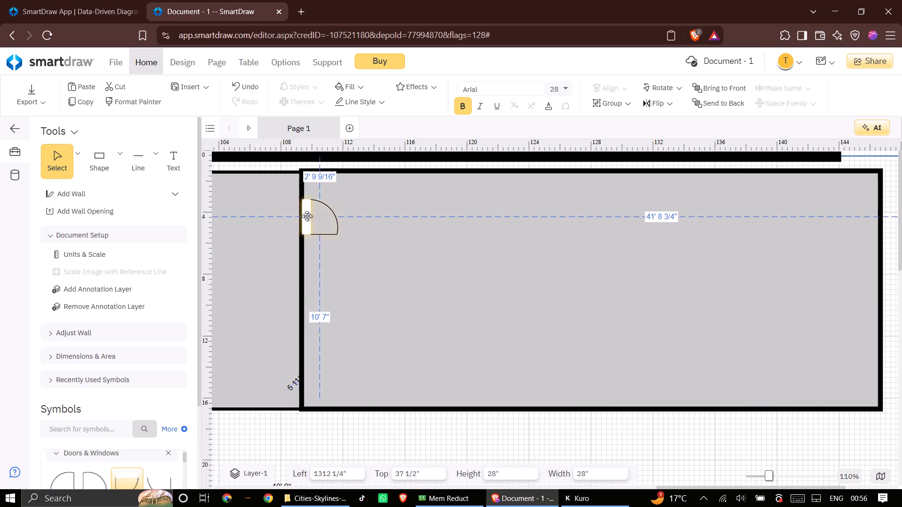
drag(307, 216, 306, 208)
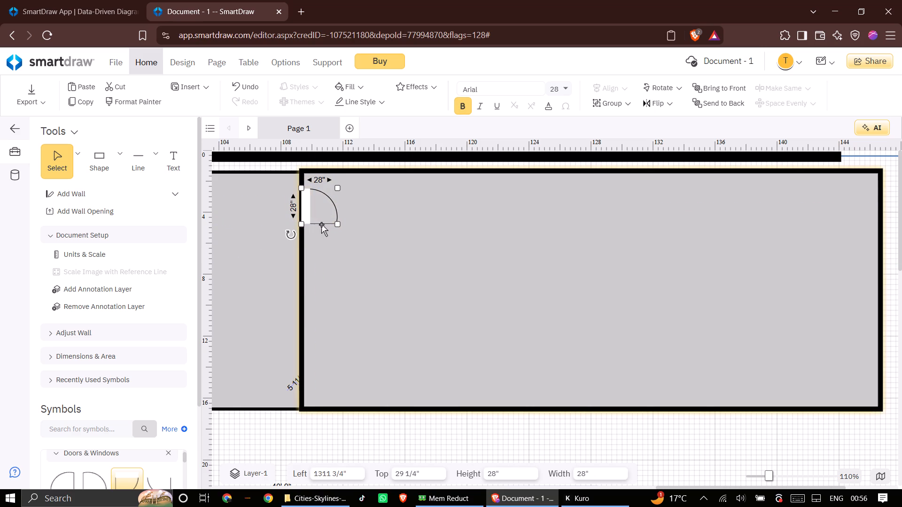
drag(336, 225, 336, 240)
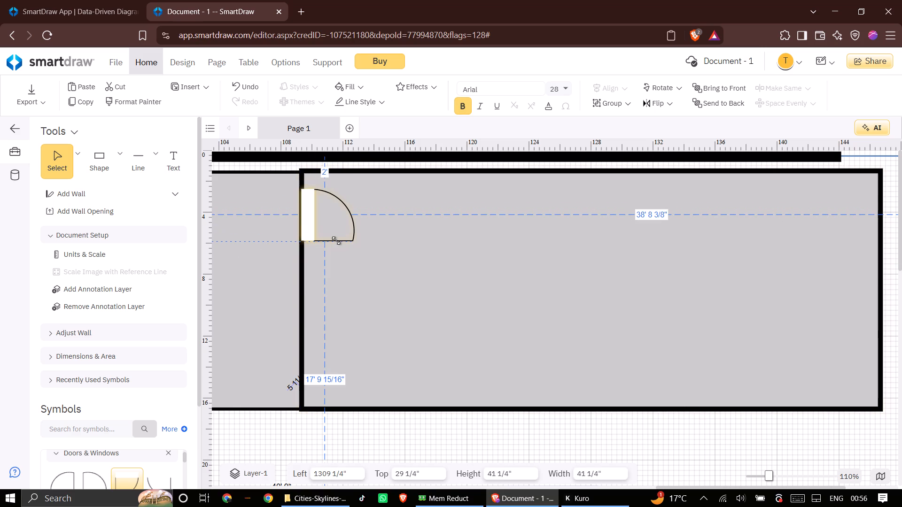
drag(336, 240, 334, 243)
click(310, 224)
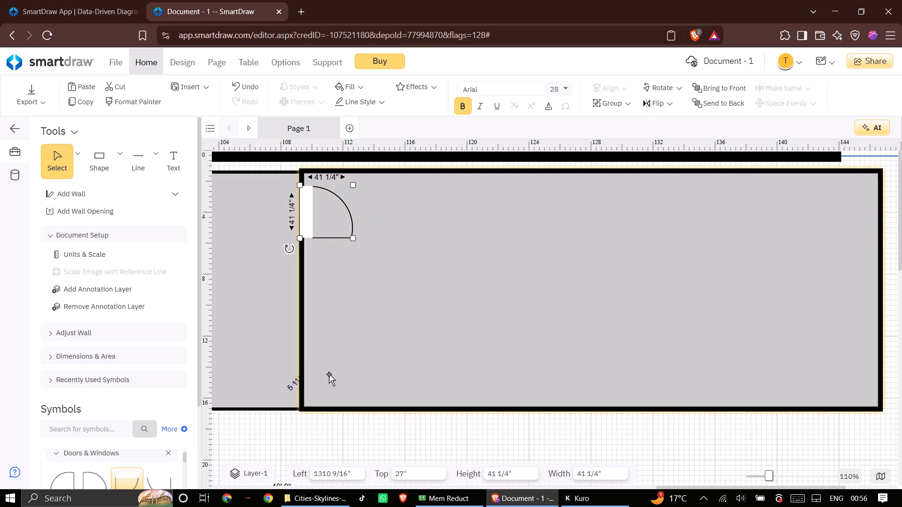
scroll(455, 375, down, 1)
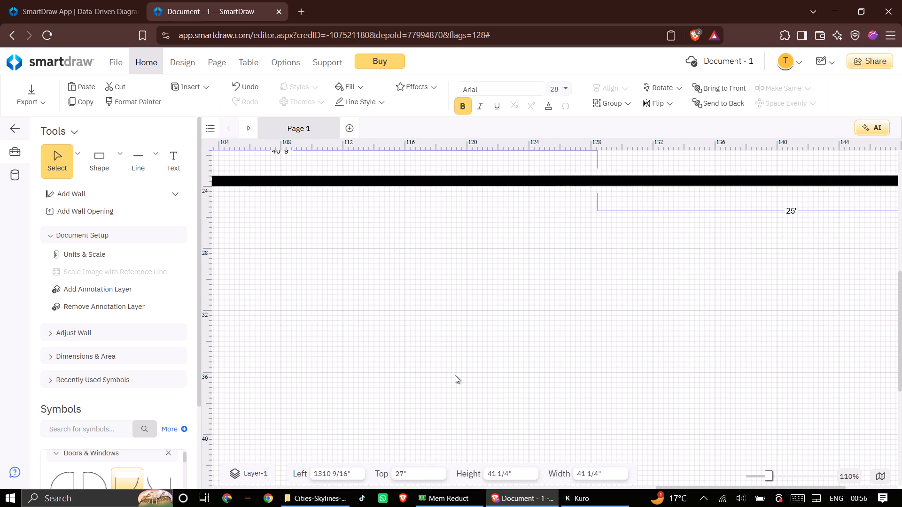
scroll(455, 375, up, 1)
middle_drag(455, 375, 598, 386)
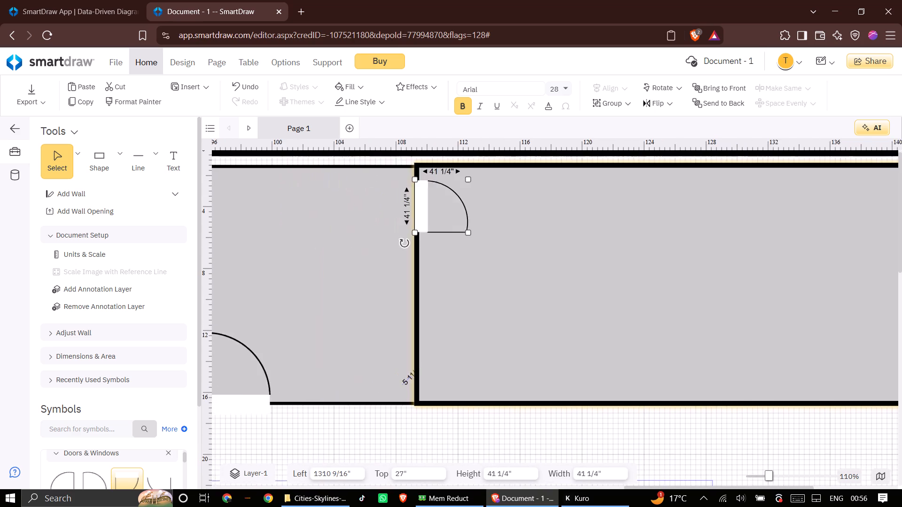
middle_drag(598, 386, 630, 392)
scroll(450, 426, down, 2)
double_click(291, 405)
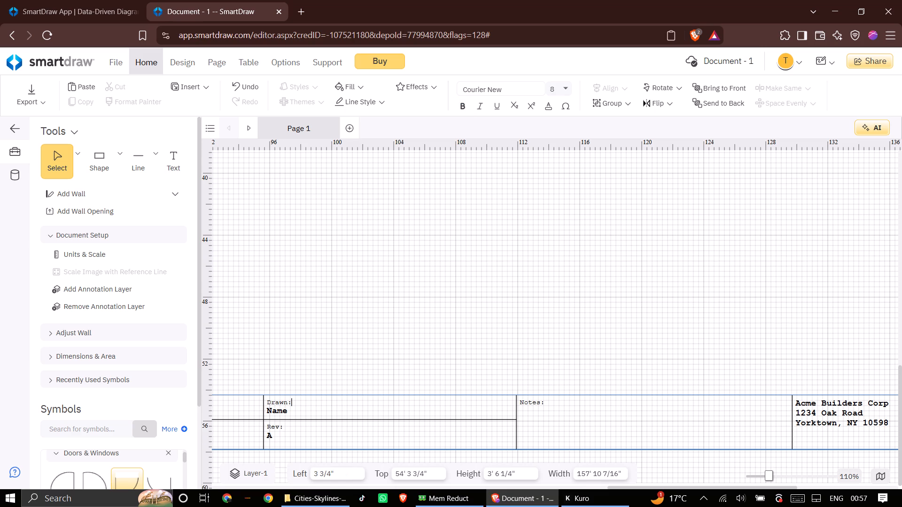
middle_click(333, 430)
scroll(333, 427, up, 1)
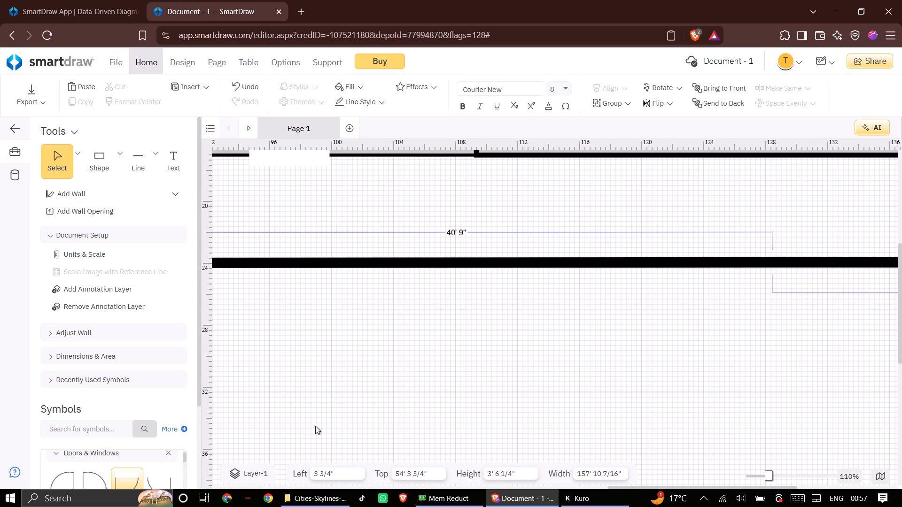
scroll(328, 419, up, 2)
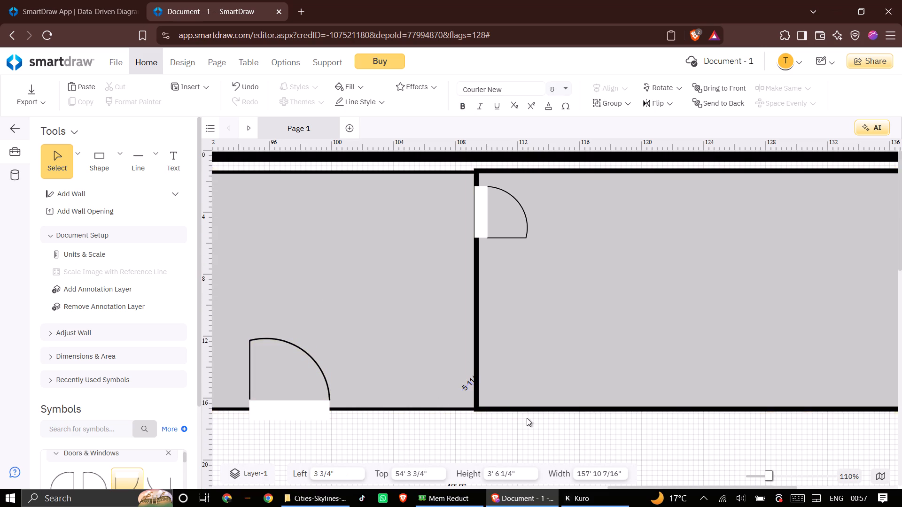
Look over the title block's fields, from the notes and revision cells back to the project address and drawing title.
scroll(391, 413, down, 2)
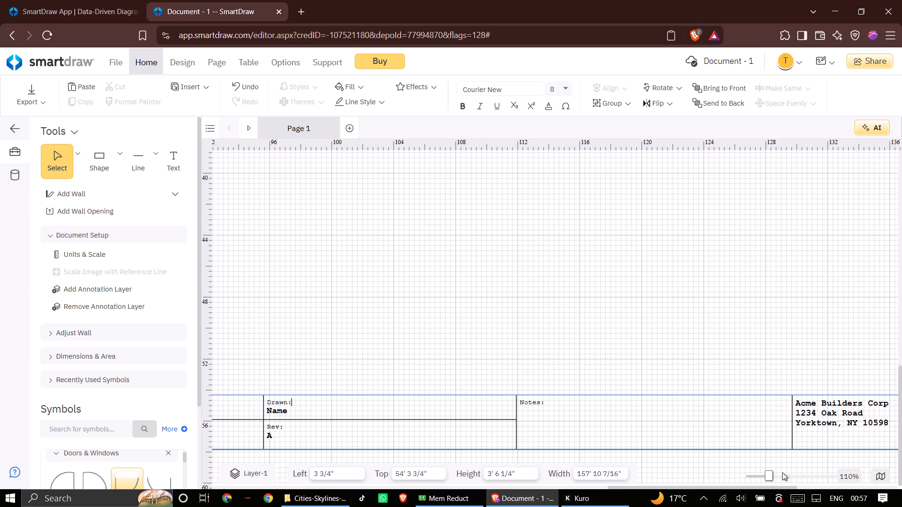
click(761, 479)
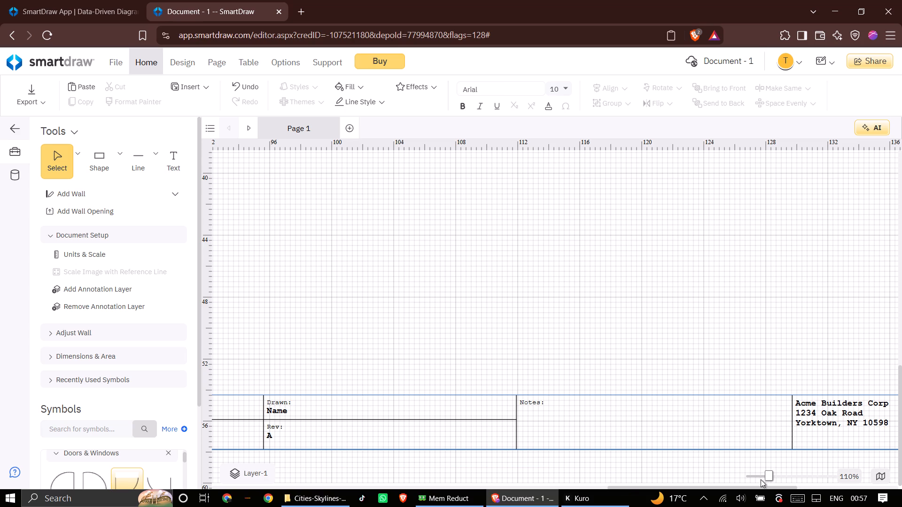
middle_drag(514, 428, 628, 415)
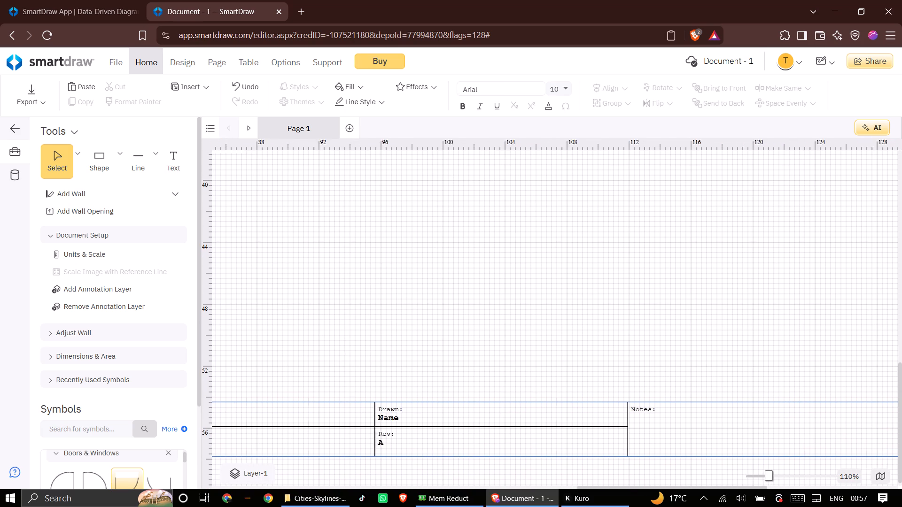
middle_drag(628, 415, 680, 406)
middle_drag(399, 418, 399, 418)
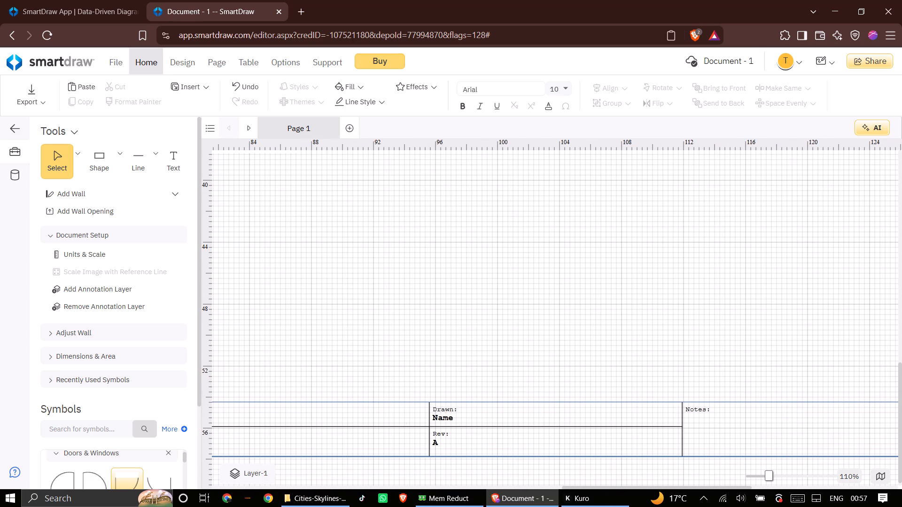
middle_drag(399, 418, 901, 360)
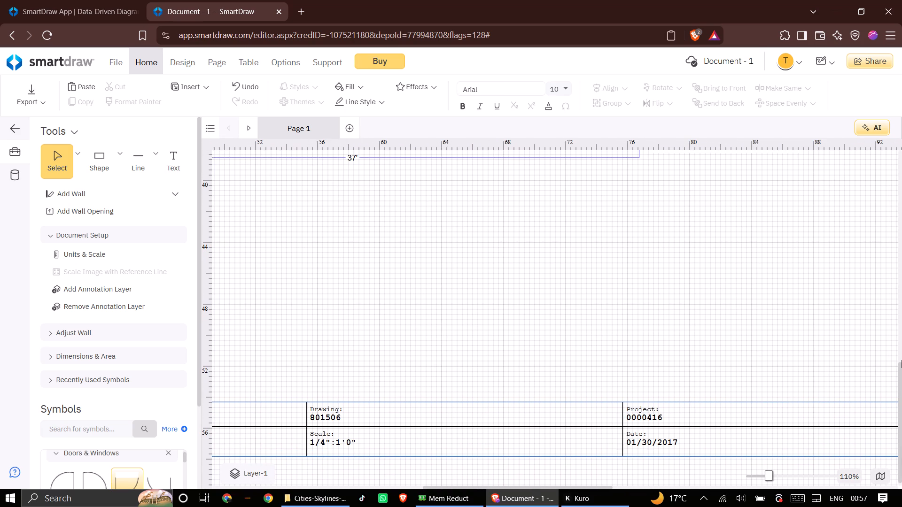
middle_drag(901, 360, 901, 359)
scroll(257, 421, up, 1)
middle_drag(257, 421, 728, 0)
middle_drag(252, 425, 481, 409)
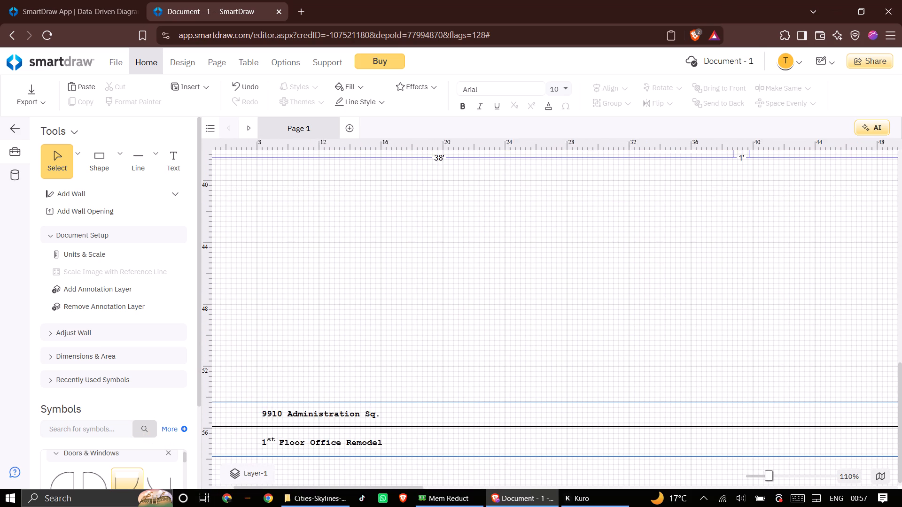
middle_drag(481, 409, 811, 370)
middle_drag(828, 409, 689, 416)
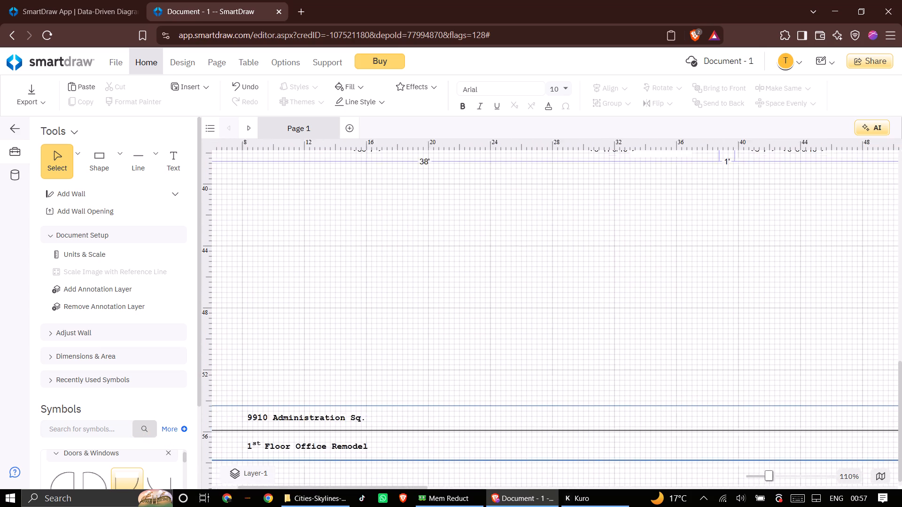
middle_drag(689, 416, 0, 420)
middle_drag(686, 452, 668, 465)
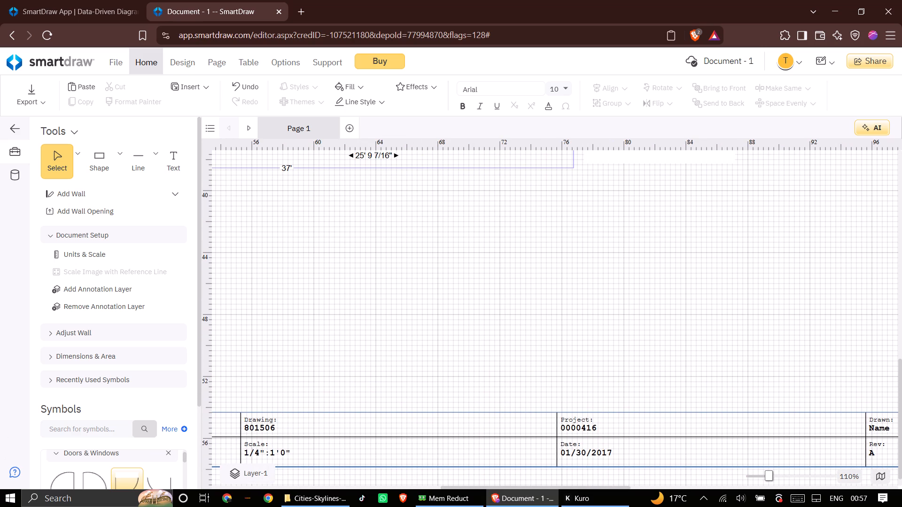
Replace the placeholder under "Drawn:" in the title block with the drafter's name.
middle_drag(668, 465, 298, 413)
click(517, 416)
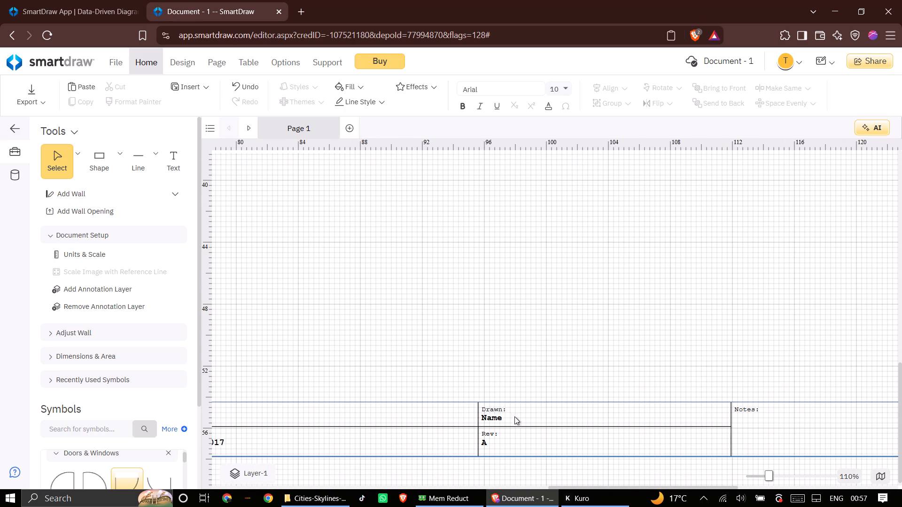
click(514, 416)
double_click(502, 416)
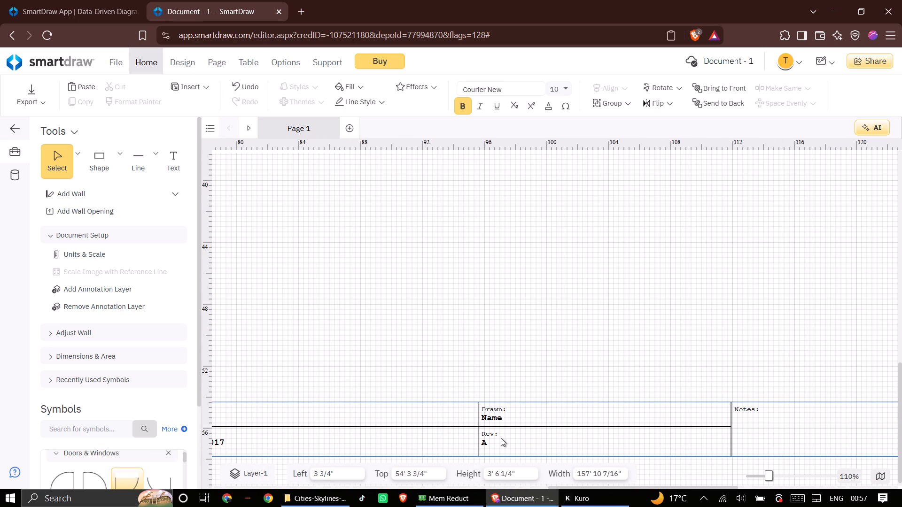
key(BackSpace)
key(BackSpace)
key(BackSpace)
key(BackSpace)
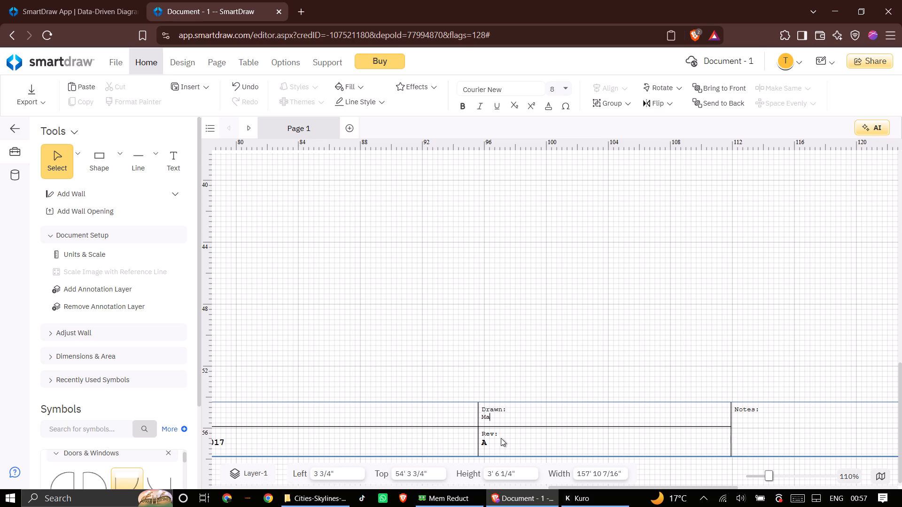
text(in)
key(space)
key(BackSpace)
Copy the 10' bay window on the third unit's lower wall and paste the duplicate into the adjoining filled room.
scroll(461, 318, up, 1)
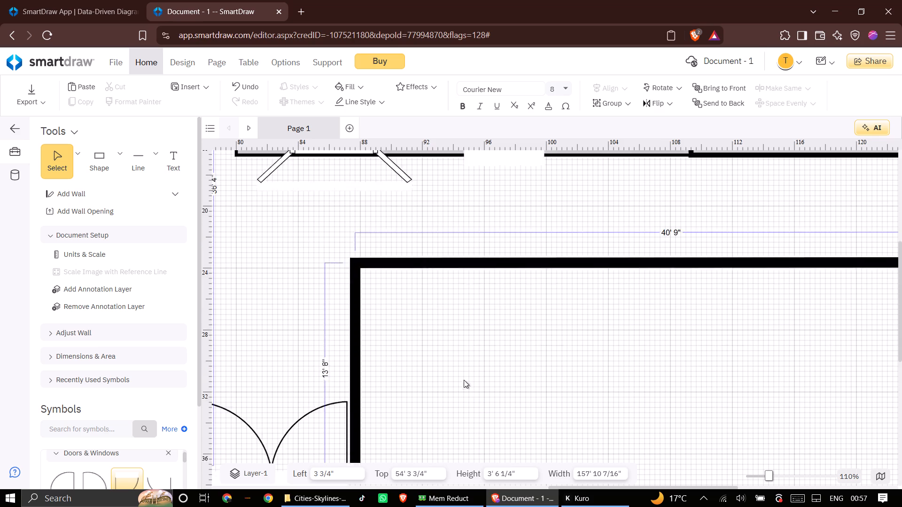
scroll(464, 380, up, 1)
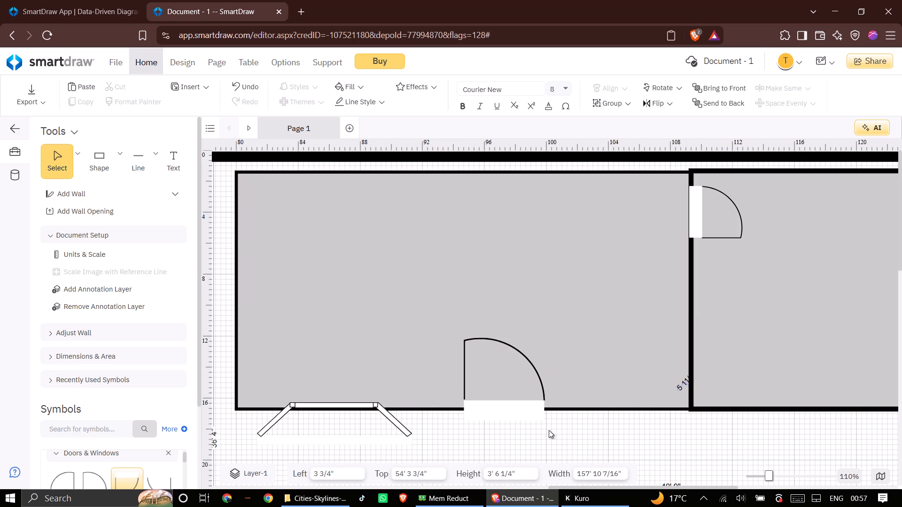
scroll(117, 433, down, 1)
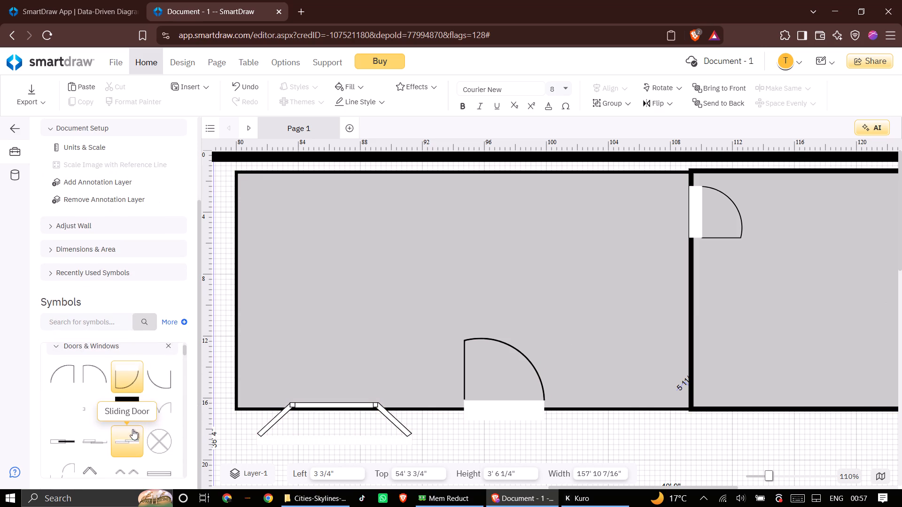
right_click(313, 408)
click(376, 140)
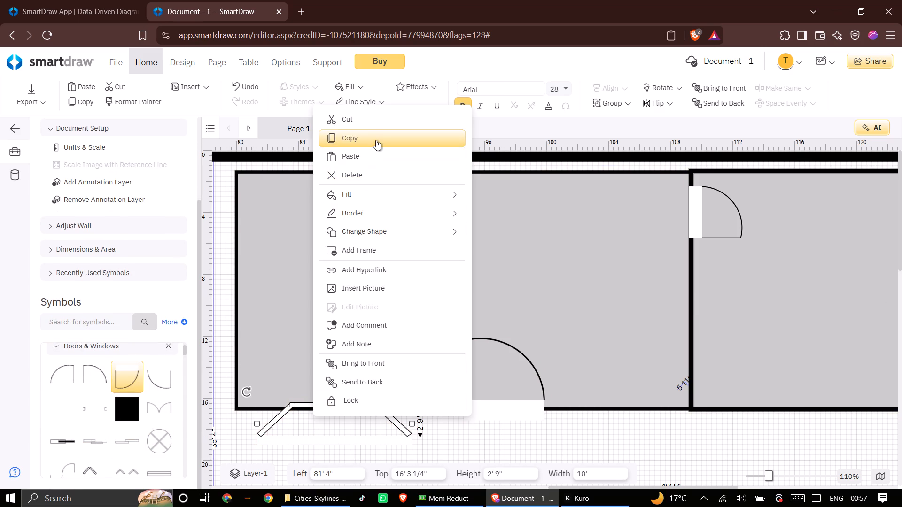
right_click(270, 264)
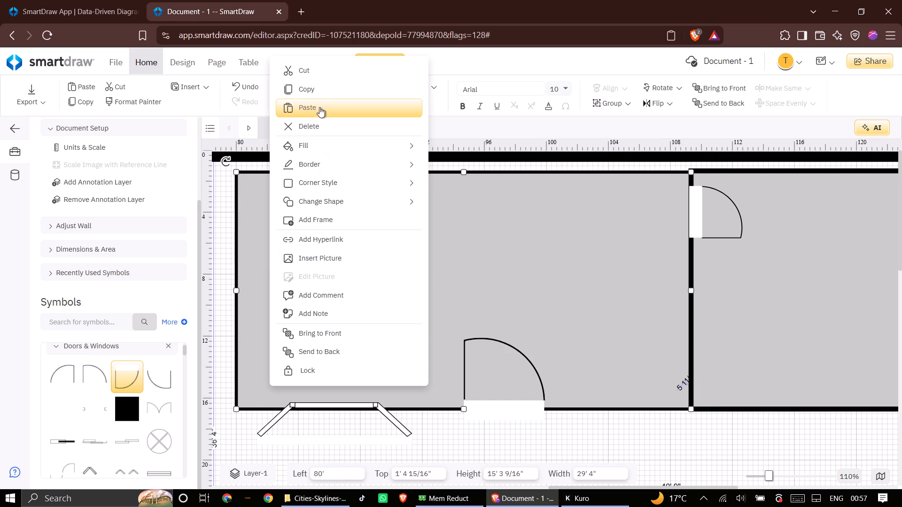
click(319, 106)
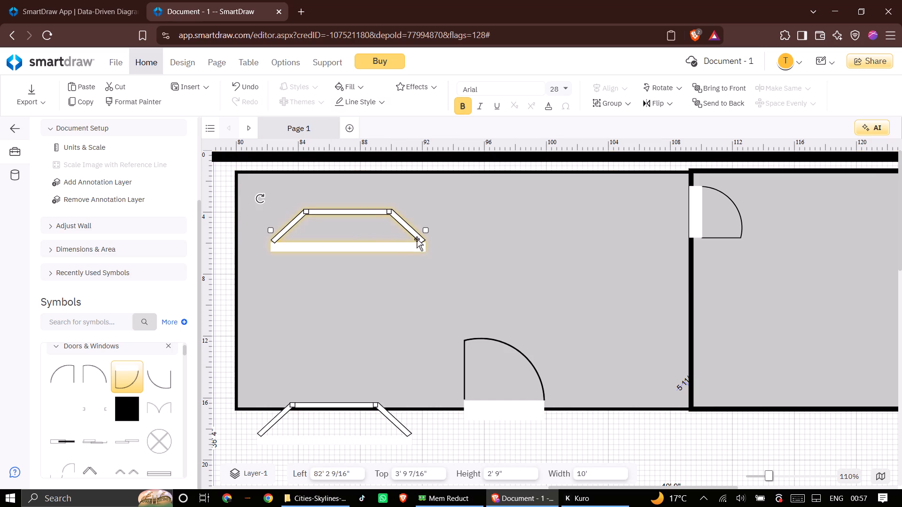
Rotate the pasted bay window until it stands vertical with its straight pane facing the room's interior.
drag(262, 200, 428, 192)
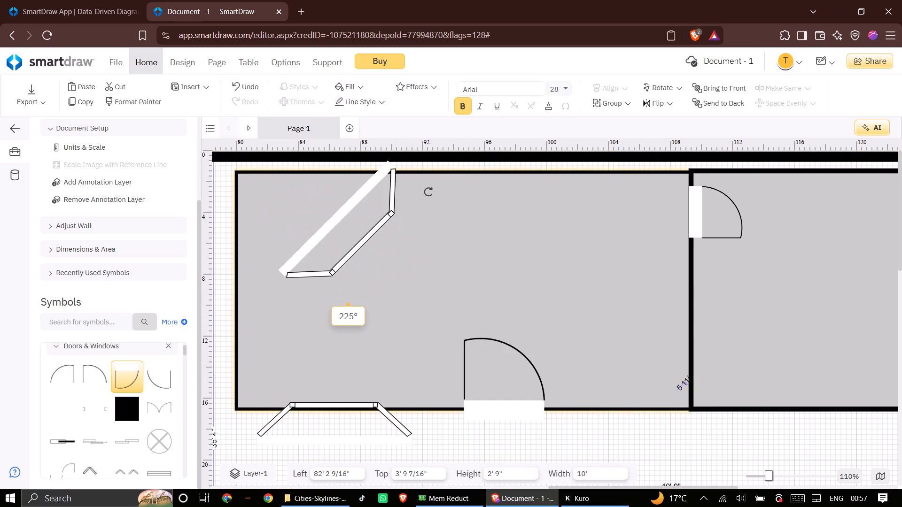
drag(428, 192, 354, 182)
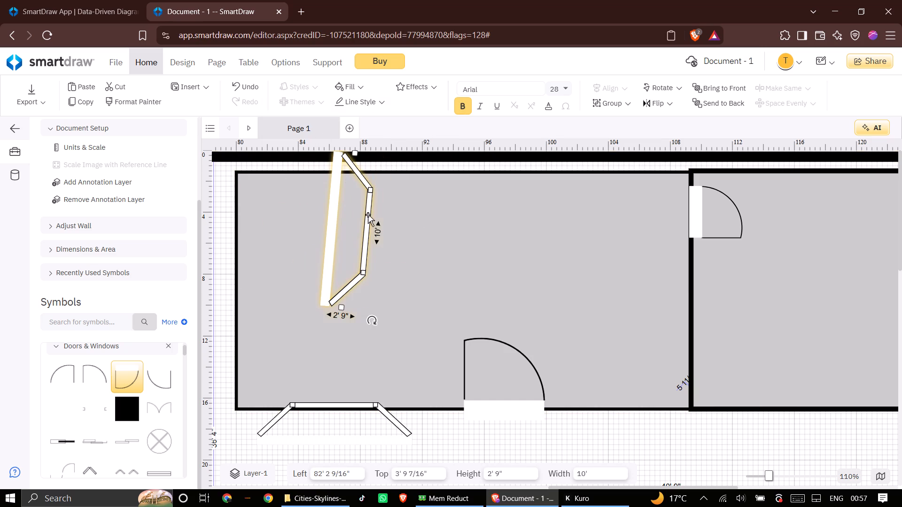
drag(368, 215, 333, 263)
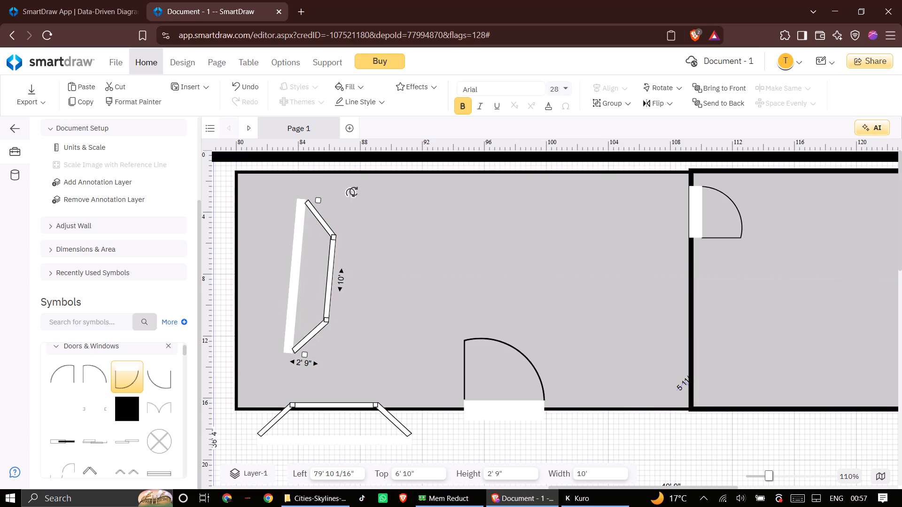
drag(354, 192, 345, 192)
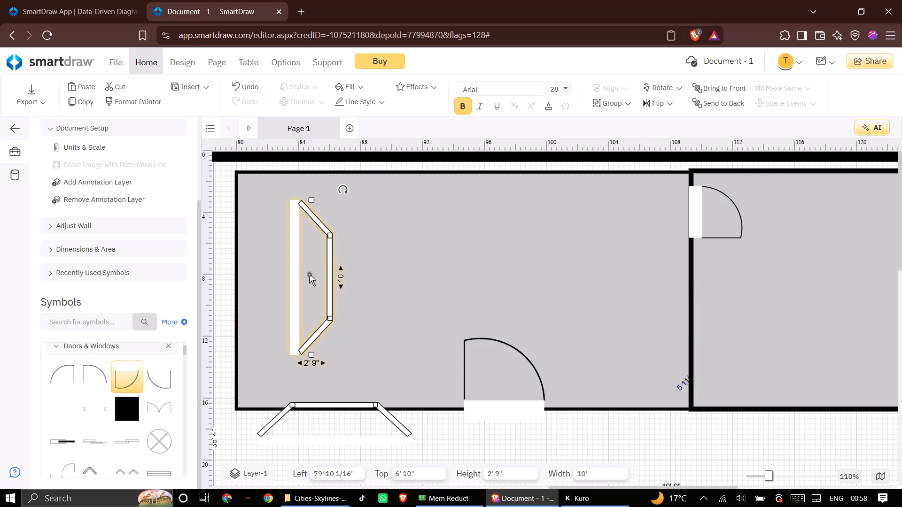
Move the vertical bay window onto the room's left wall, with its straight pane on the wall line and angled panes outside.
click(284, 277)
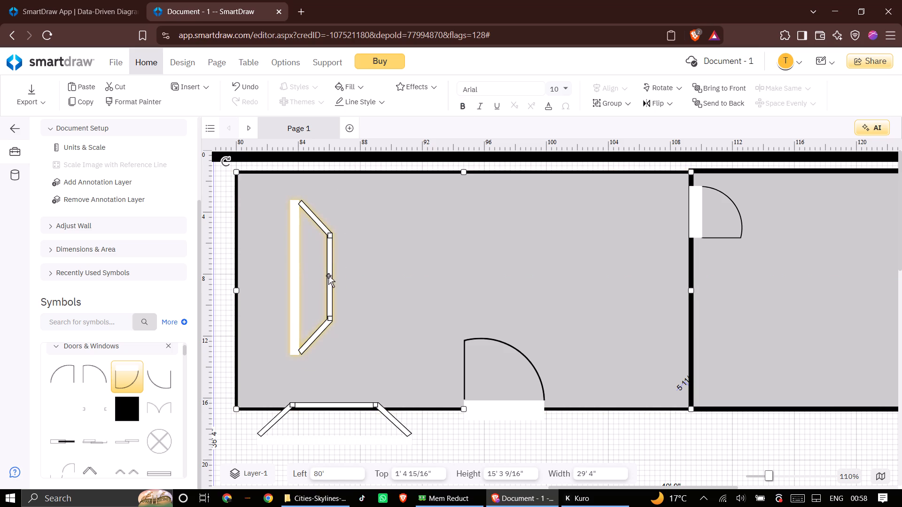
drag(328, 276, 288, 277)
click(298, 276)
click(293, 276)
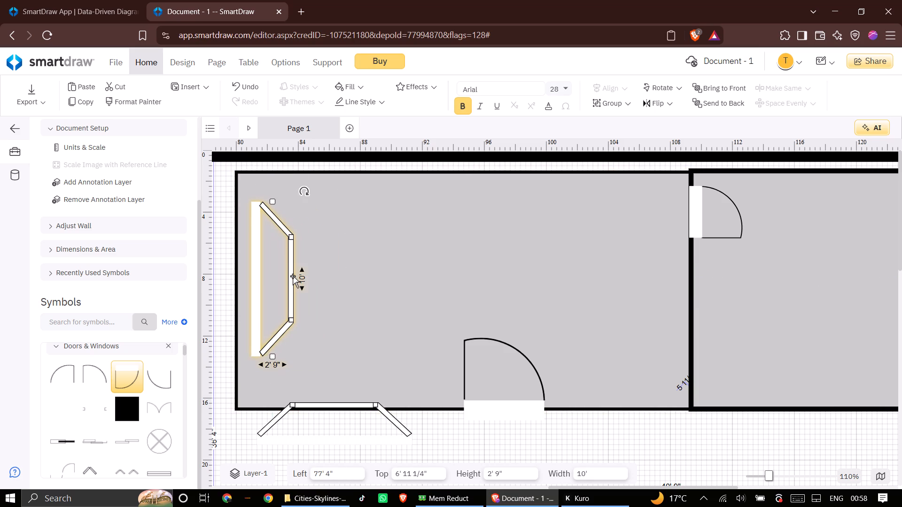
drag(293, 276, 258, 282)
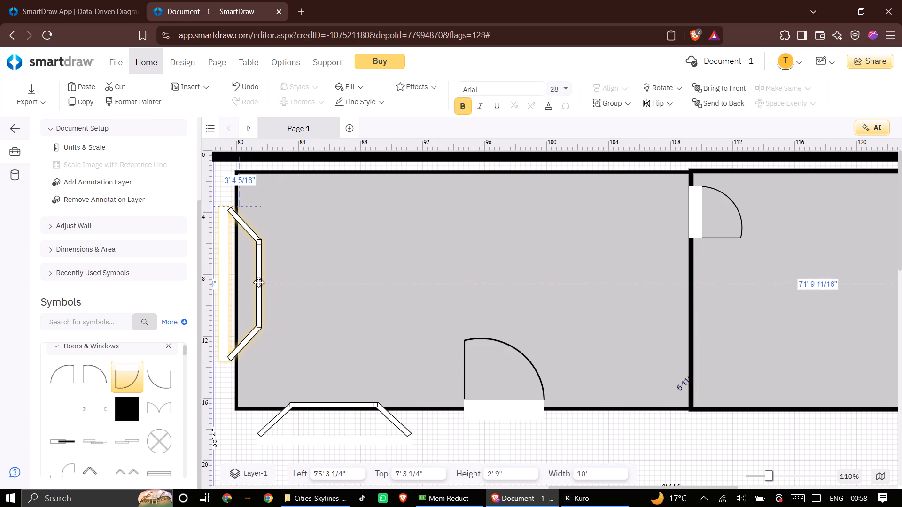
drag(258, 282, 237, 284)
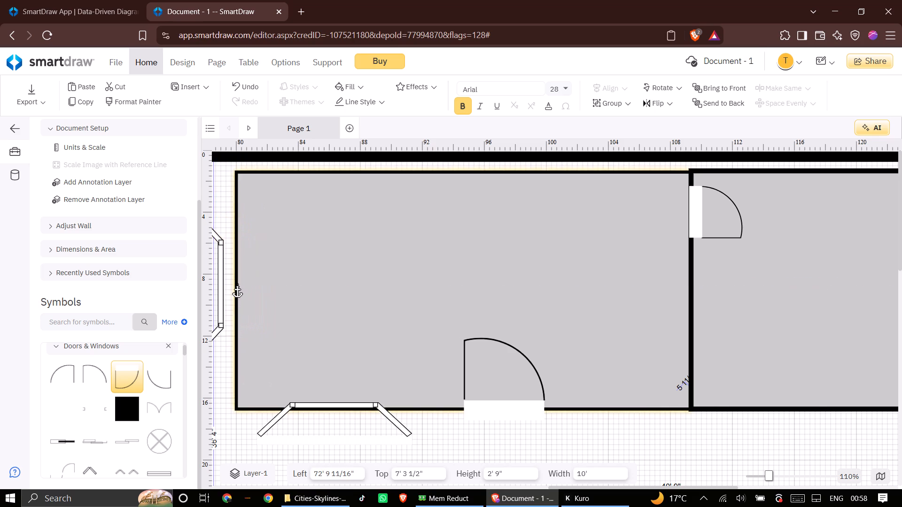
drag(237, 284, 239, 286)
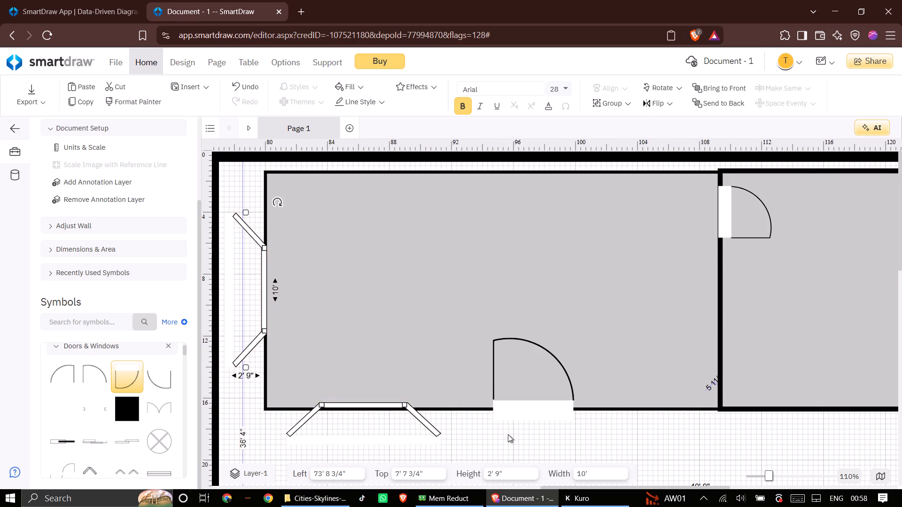
click(521, 451)
Paste another 10' bay window and place it on the lower wall of the adjacent 37' 4" wide room, opening outward.
middle_drag(575, 443, 583, 439)
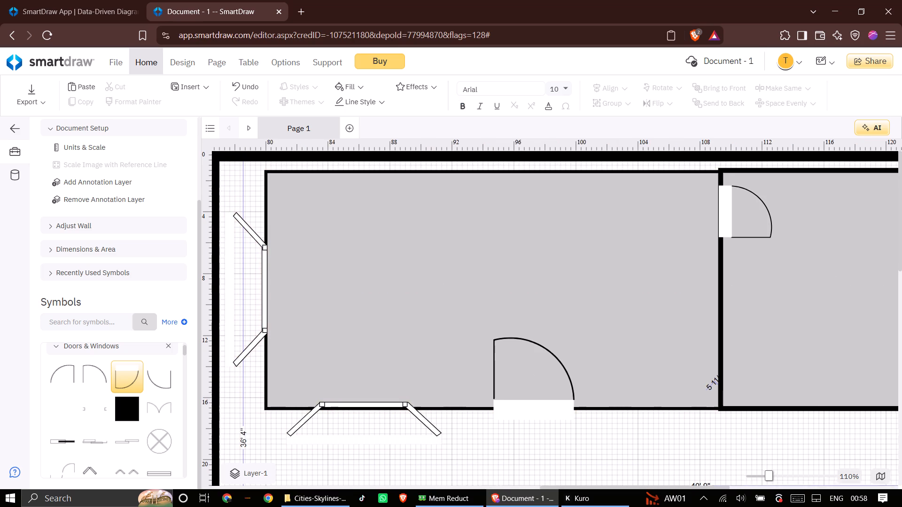
middle_drag(583, 439, 201, 454)
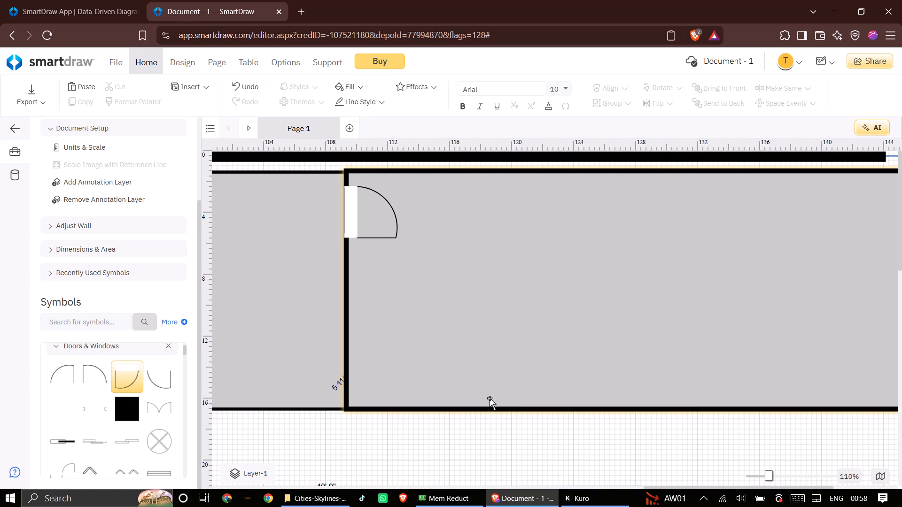
right_click(577, 404)
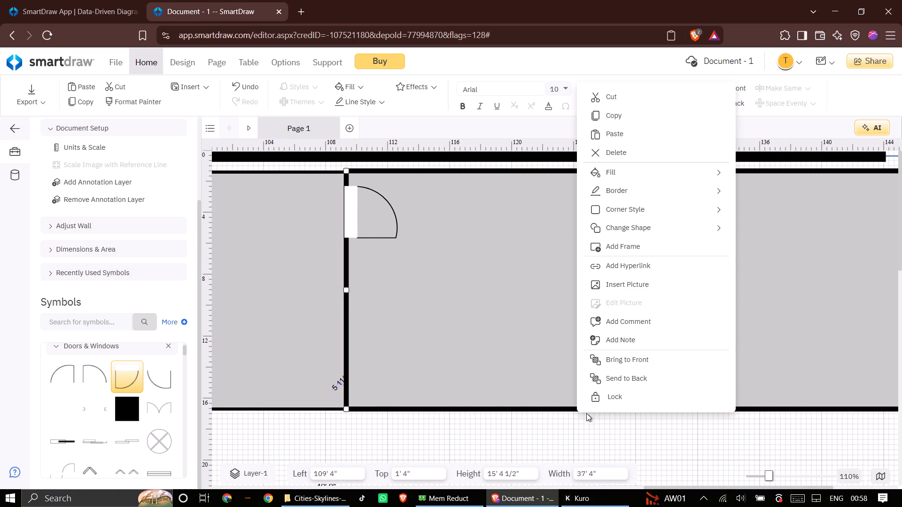
click(640, 134)
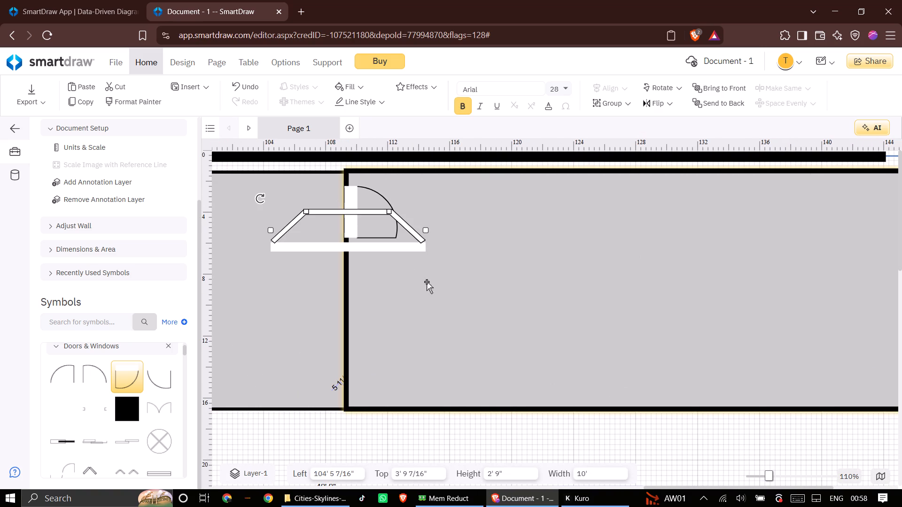
drag(365, 213, 636, 291)
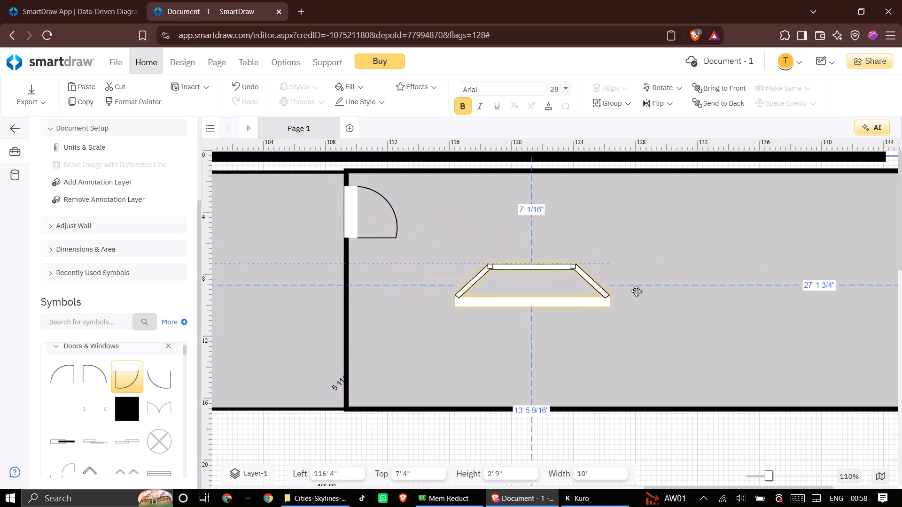
drag(636, 291, 651, 411)
click(766, 432)
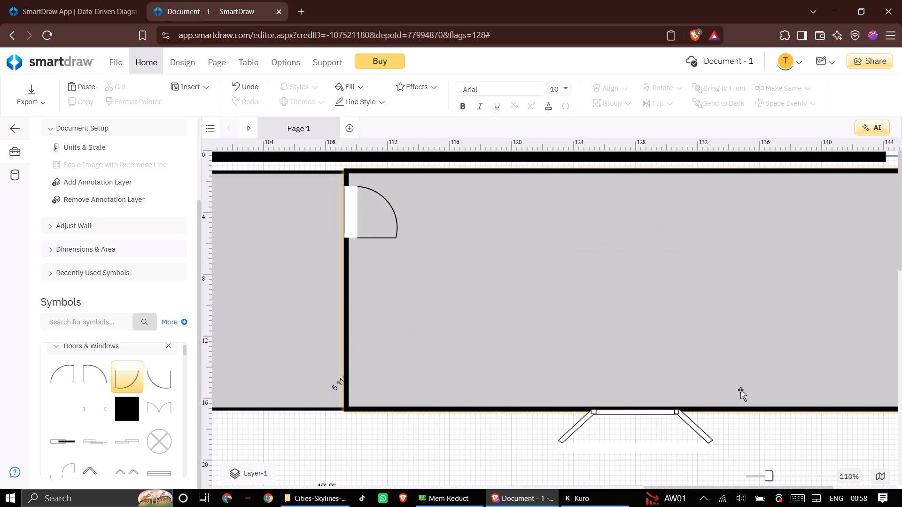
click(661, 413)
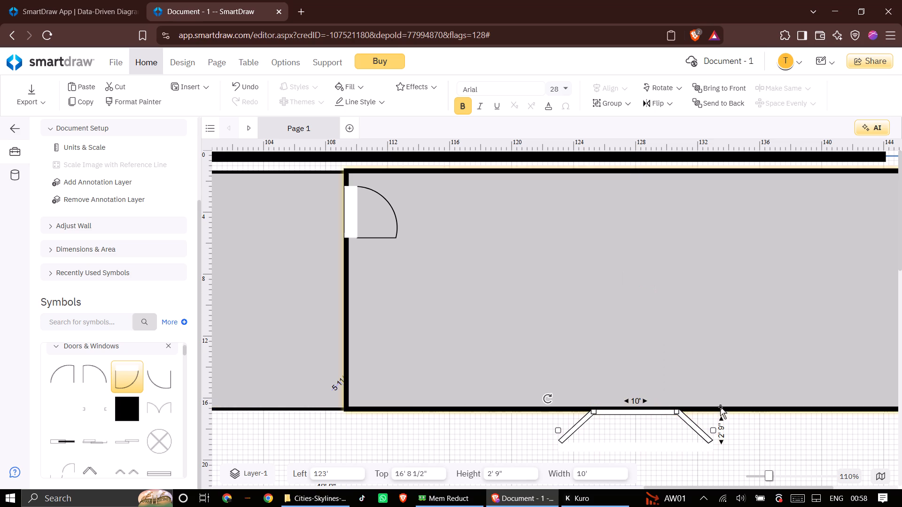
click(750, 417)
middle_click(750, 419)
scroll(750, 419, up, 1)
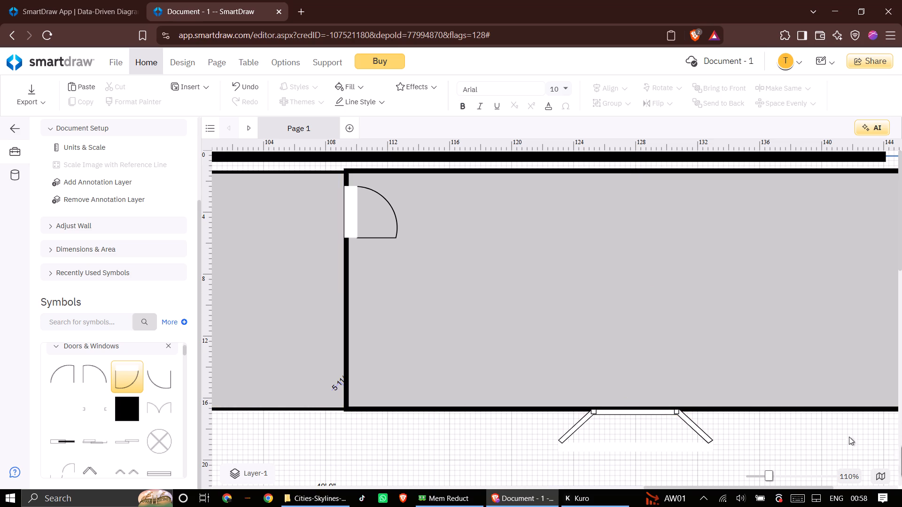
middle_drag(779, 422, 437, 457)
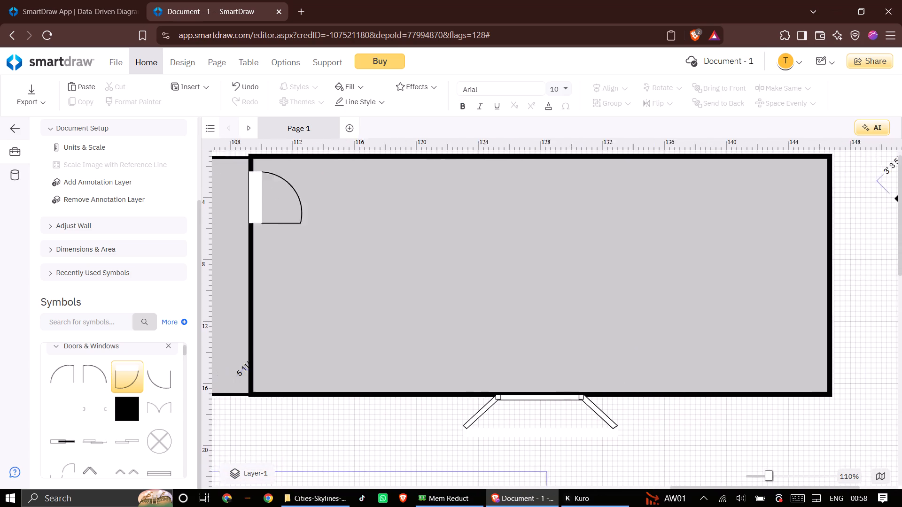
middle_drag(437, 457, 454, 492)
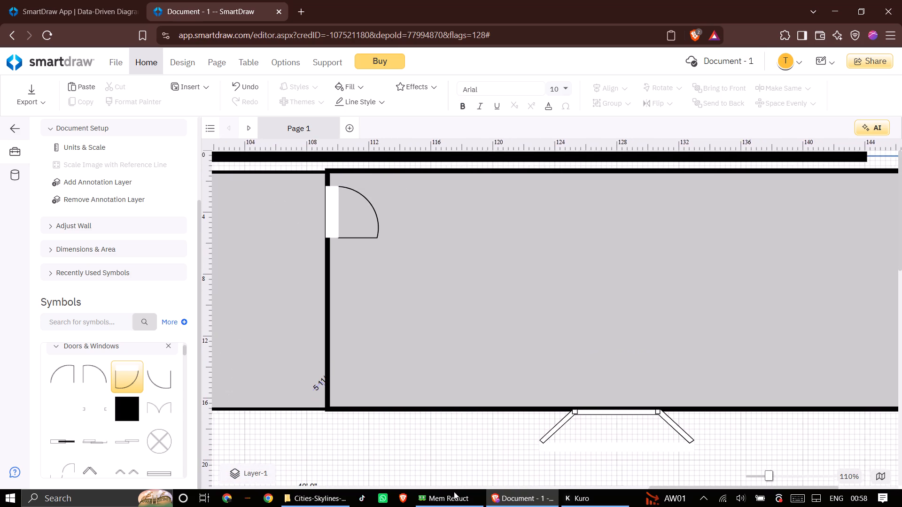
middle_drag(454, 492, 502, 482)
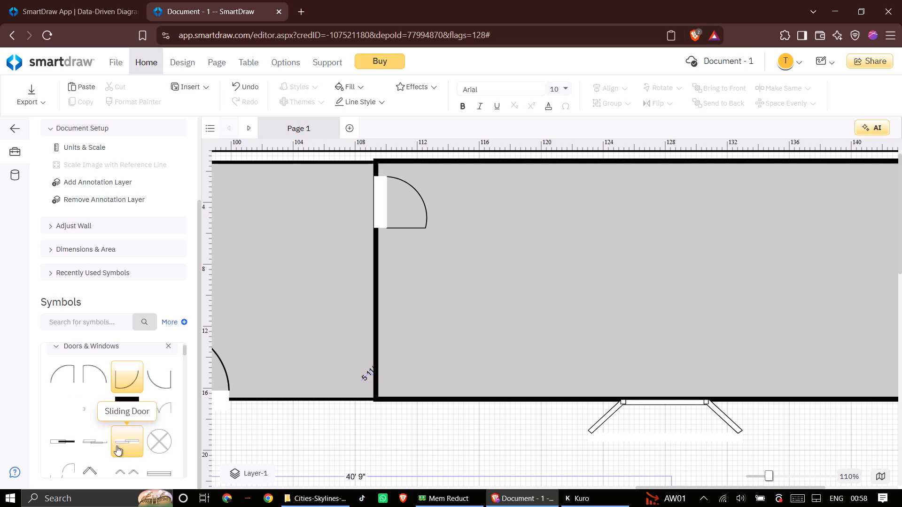
Draw a rectangular room 15' 4" wide and 8' high in the lower-left corner of the 37' 4" wide room.
scroll(105, 235, up, 3)
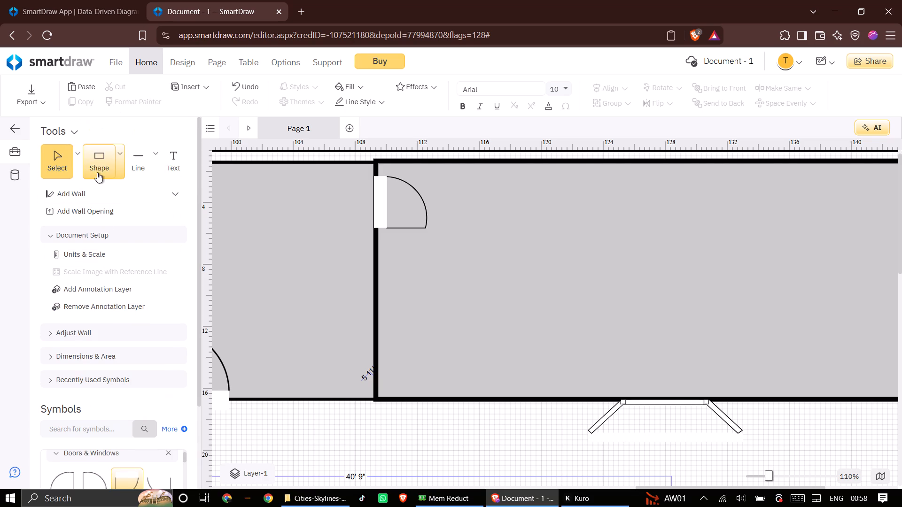
click(98, 166)
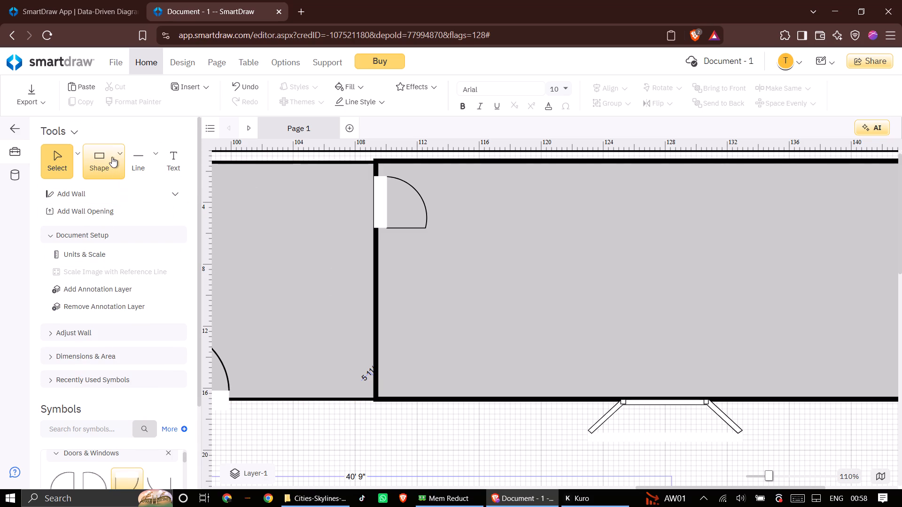
click(114, 155)
click(116, 154)
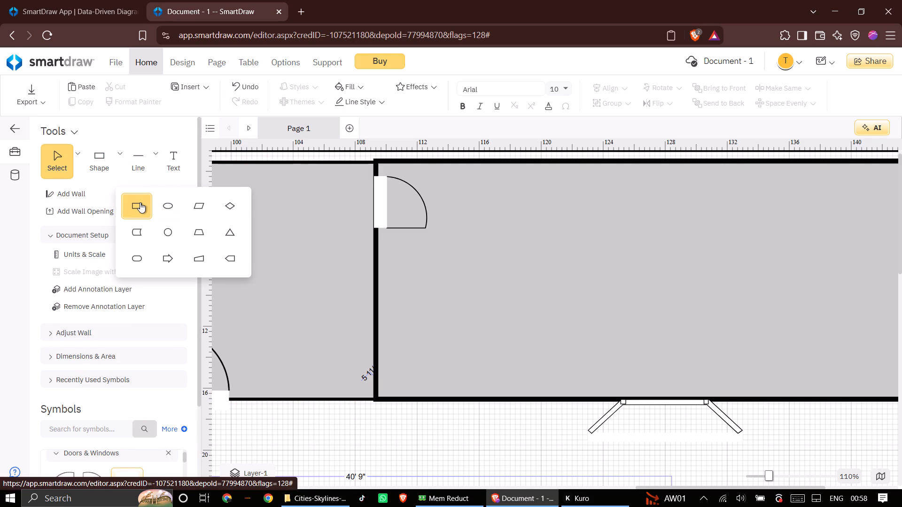
click(140, 202)
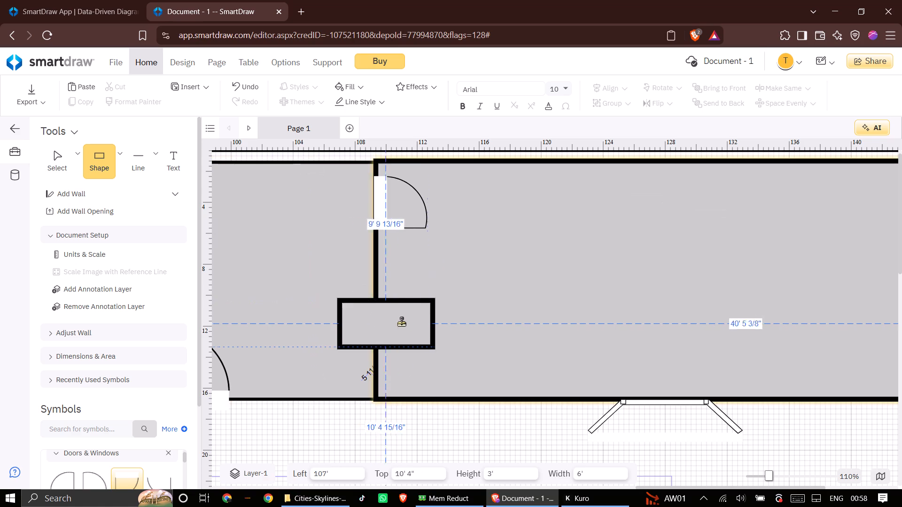
click(424, 299)
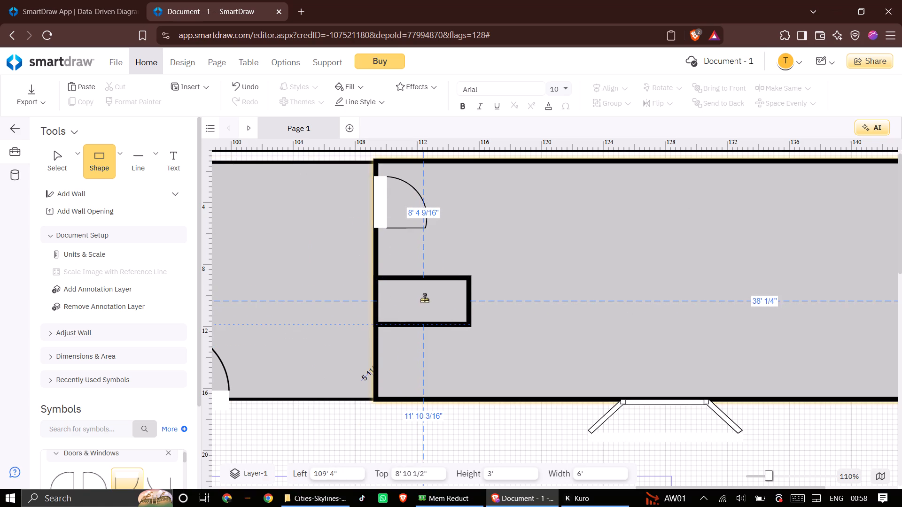
drag(470, 323, 520, 347)
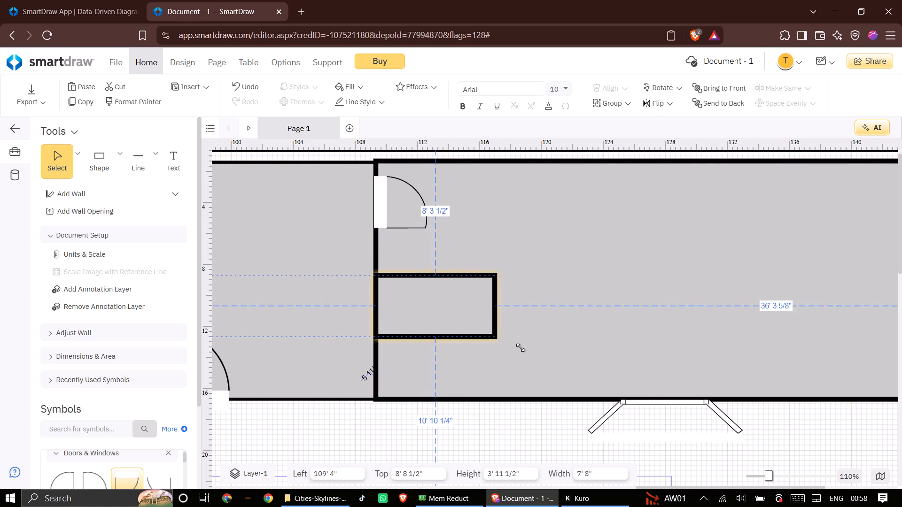
drag(520, 347, 609, 400)
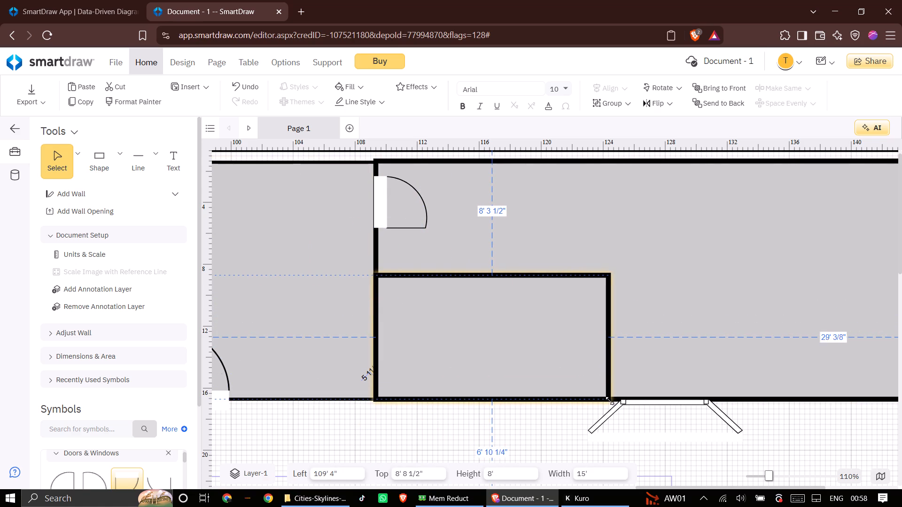
drag(609, 400, 615, 401)
Set the wall outline of the adjoining 29' 4" wide room to the thickest preset line thickness.
click(338, 347)
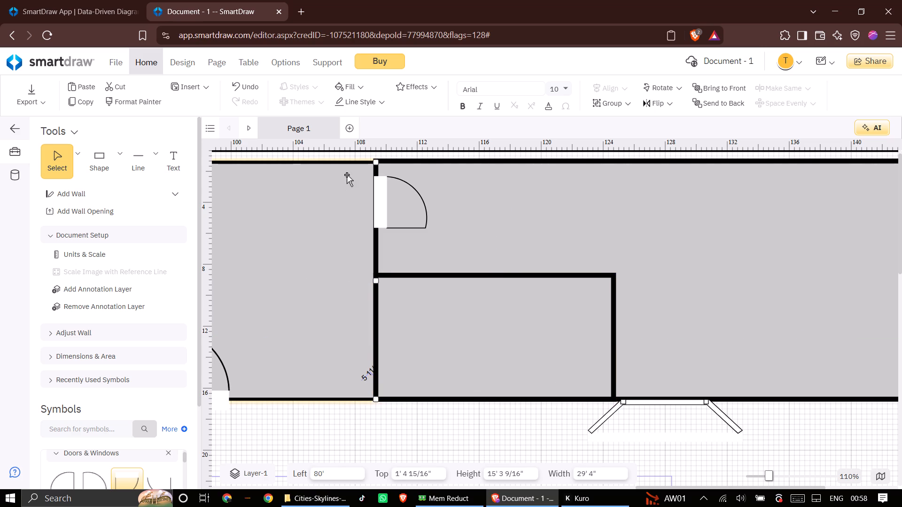
click(359, 163)
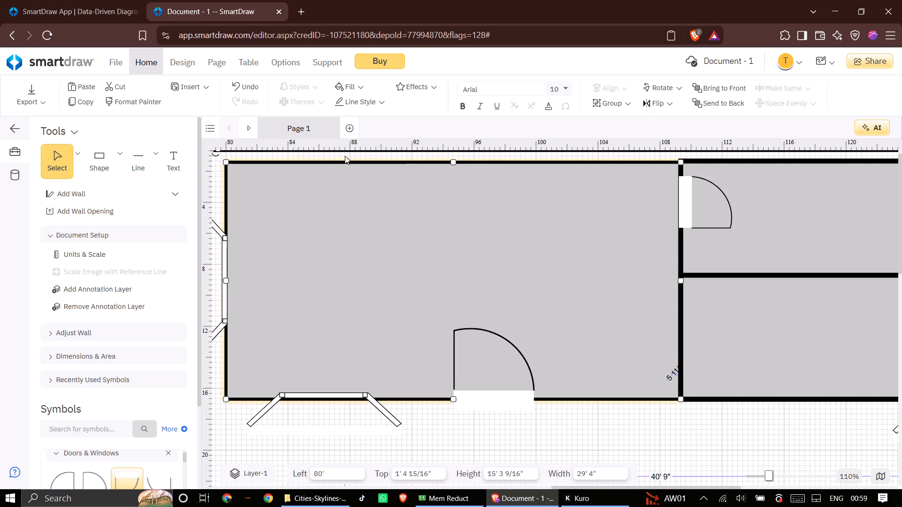
click(368, 84)
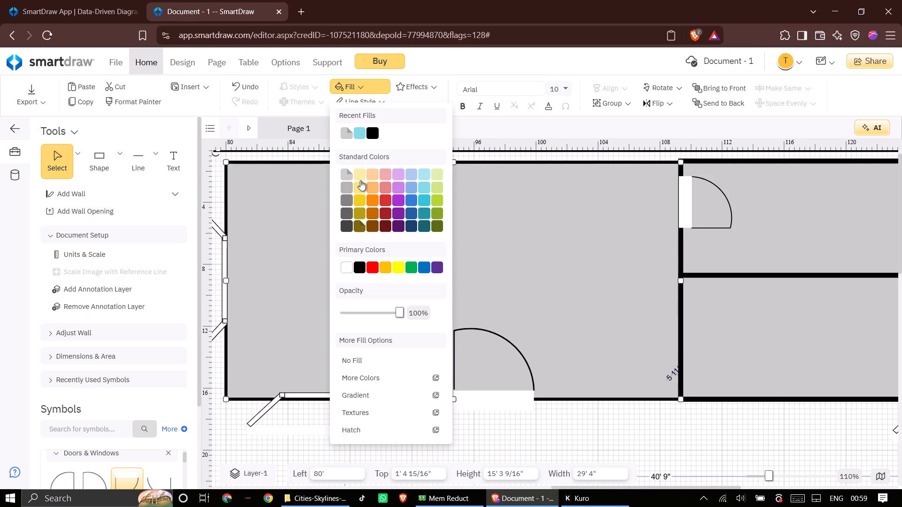
click(377, 99)
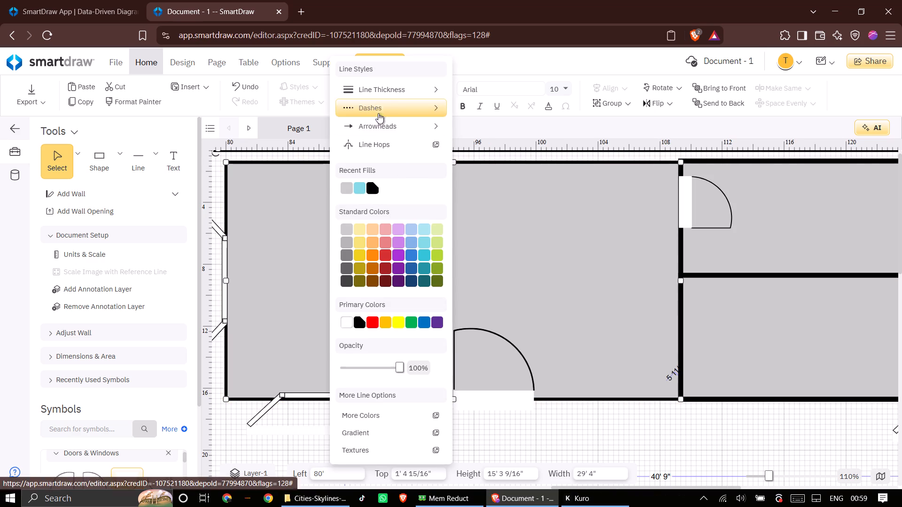
click(372, 96)
click(475, 196)
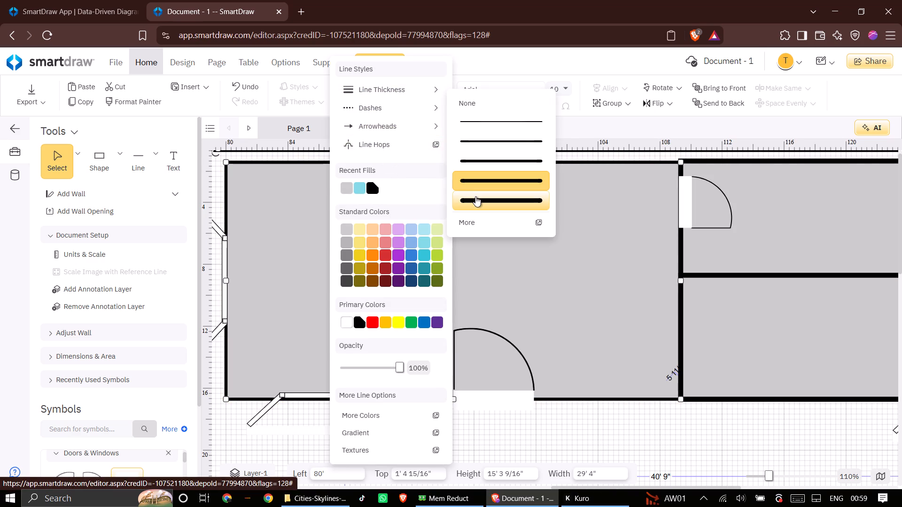
click(631, 422)
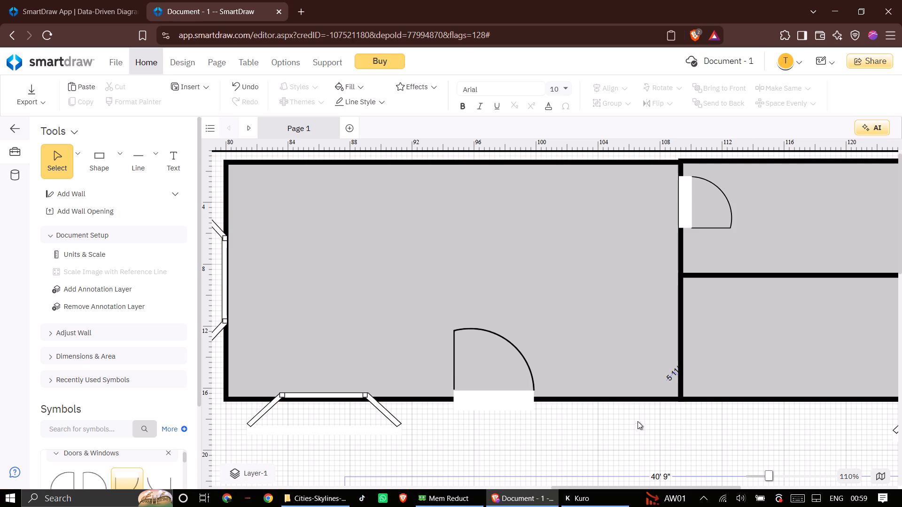
click(668, 161)
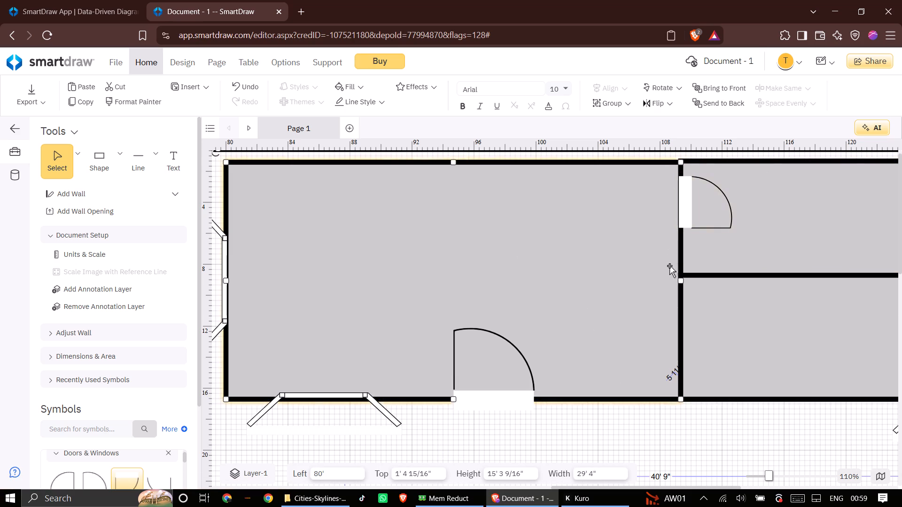
click(743, 430)
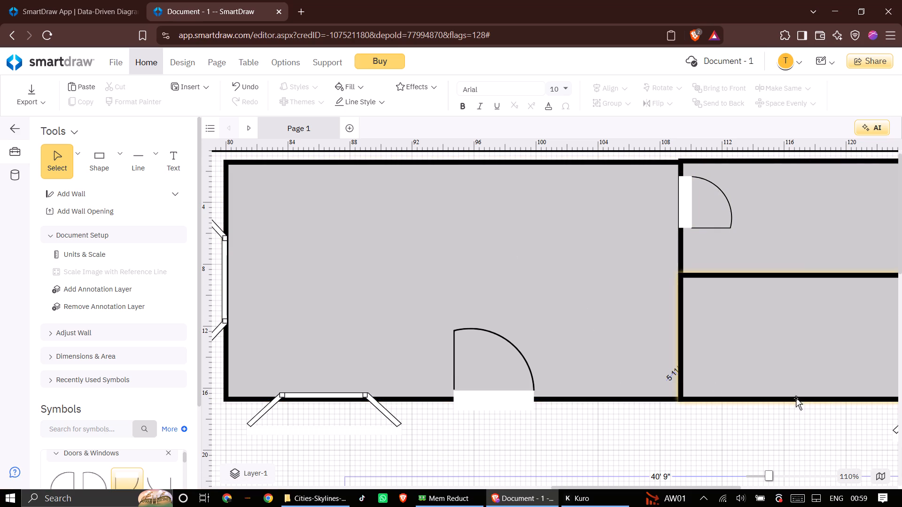
Narrow the new inner room to 14' 8" wide by moving its right wall inward, clear of the bay window.
middle_drag(684, 332, 272, 297)
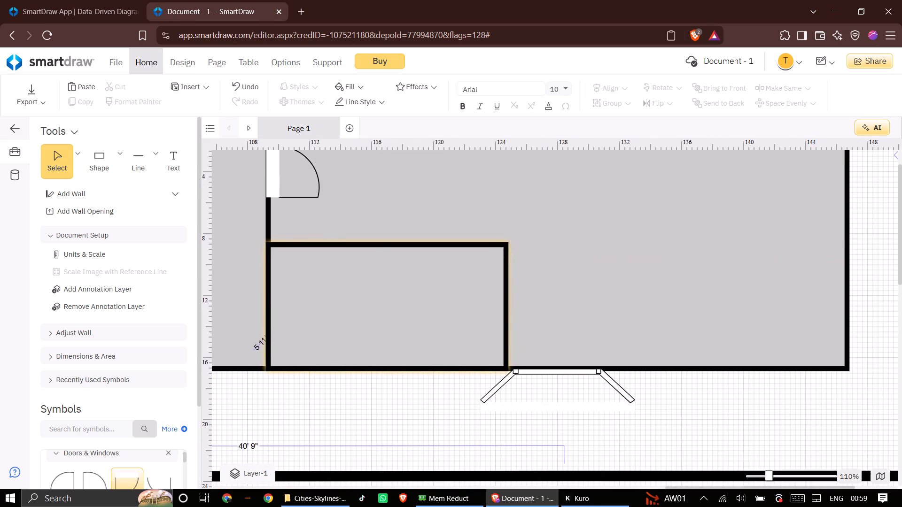
middle_drag(272, 297, 302, 296)
click(534, 296)
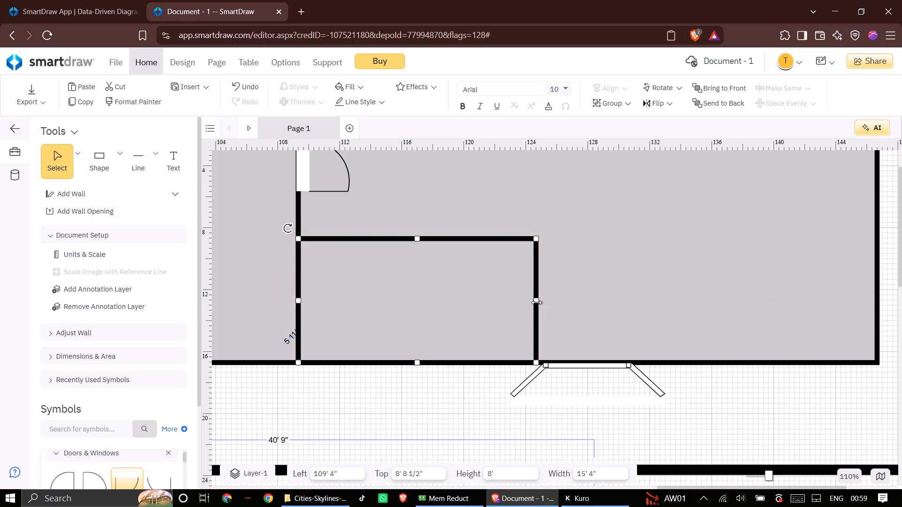
drag(537, 302, 524, 302)
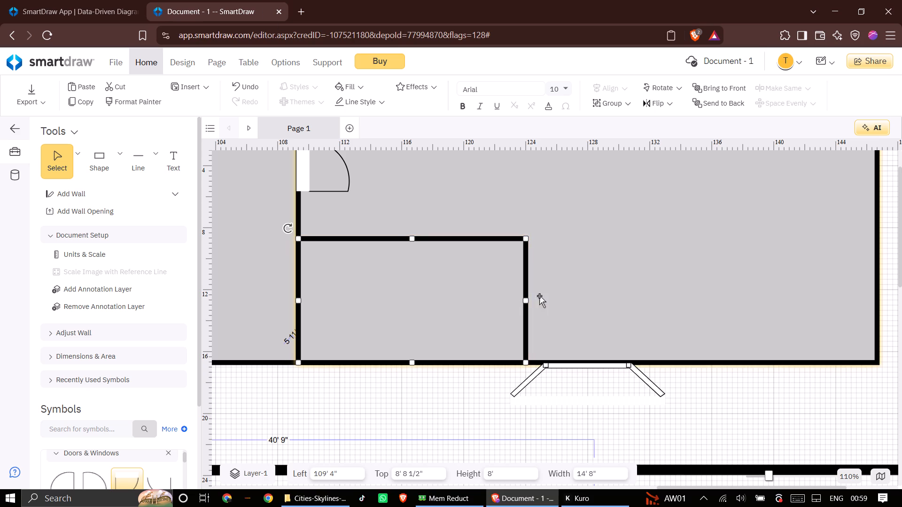
click(527, 305)
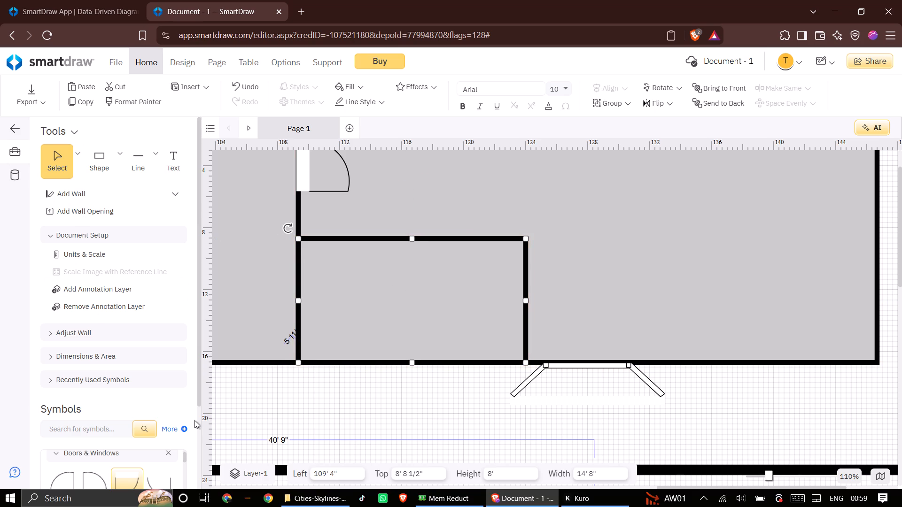
Copy the 41 1/4" door on the large room's left wall and paste a duplicate into the new inner room.
click(305, 178)
right_click(305, 178)
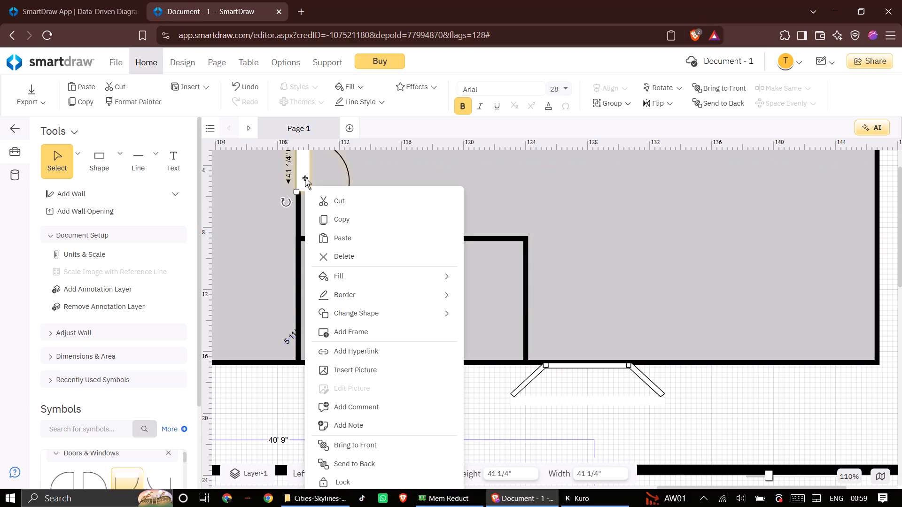
click(340, 219)
right_click(449, 262)
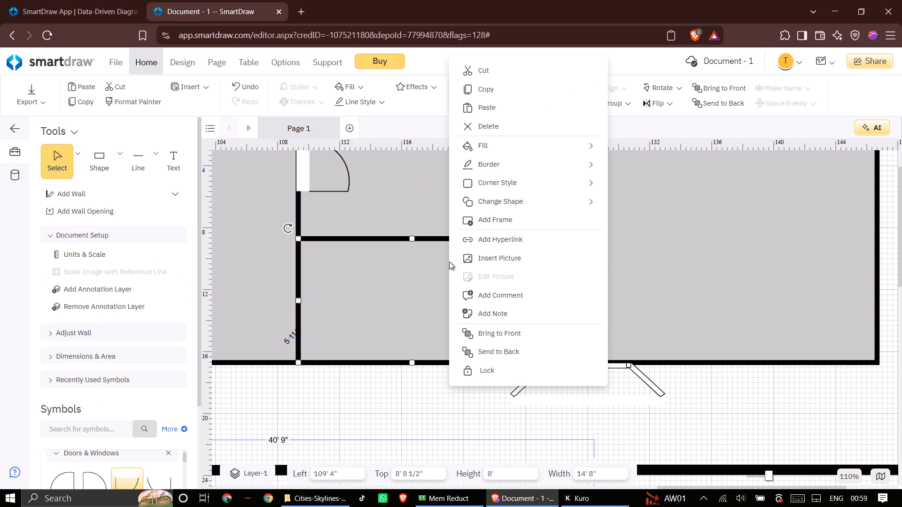
click(487, 100)
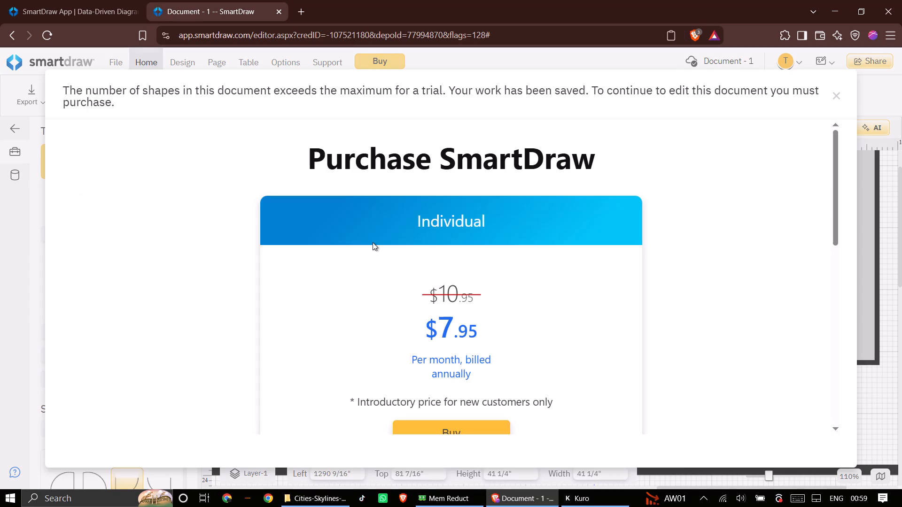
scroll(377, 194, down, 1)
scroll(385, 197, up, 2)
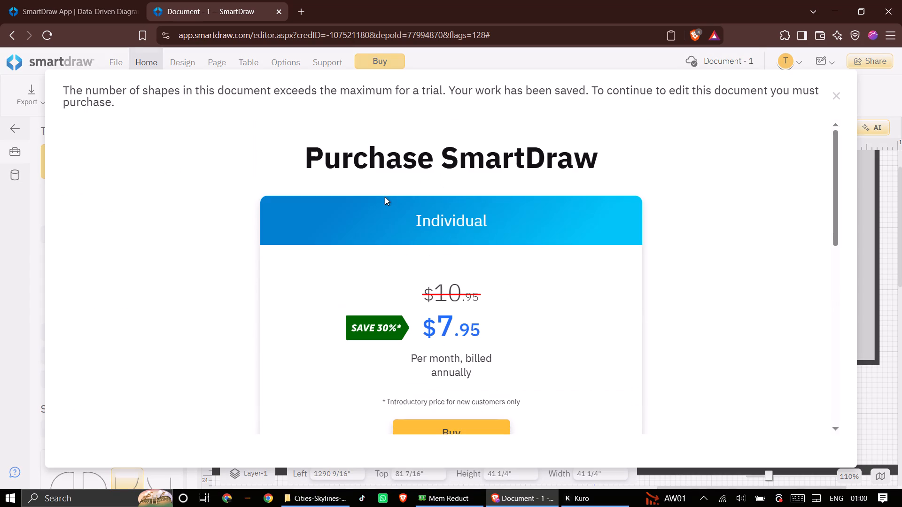